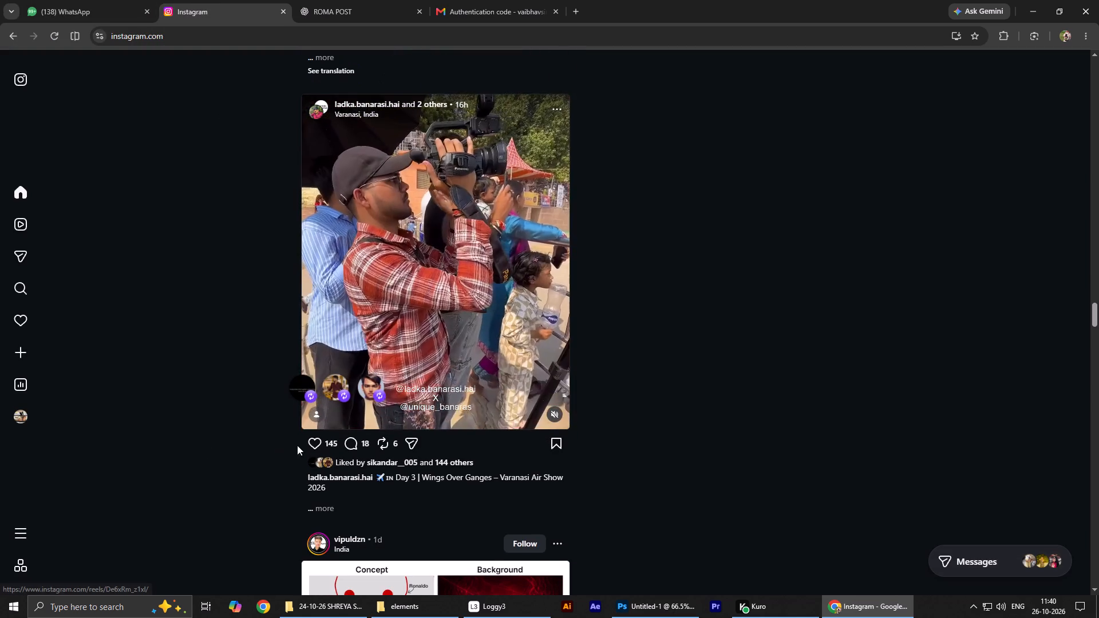
Like the Day 3 Wings Over Ganges – Varanasi Air Show 2026 reel in the Instagram feed.
{"action": "left_click", "coordinate": [320, 445]}
Open the air show reel's comments and read through them, loading more at the end of the list.
{"action": "left_click", "coordinate": [353, 442]}
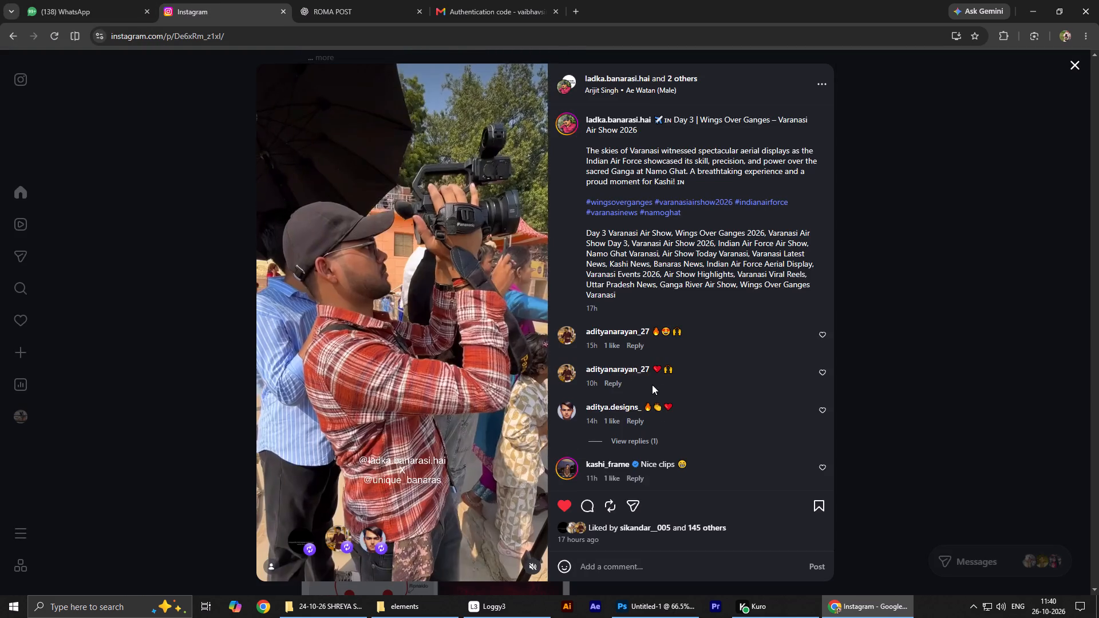
{"action": "scroll", "coordinate": [655, 382], "scroll_direction": "down", "scroll_amount": 4}
{"action": "scroll", "coordinate": [655, 382], "scroll_direction": "up", "scroll_amount": 1}
{"action": "scroll", "coordinate": [655, 382], "scroll_direction": "down", "scroll_amount": 1}
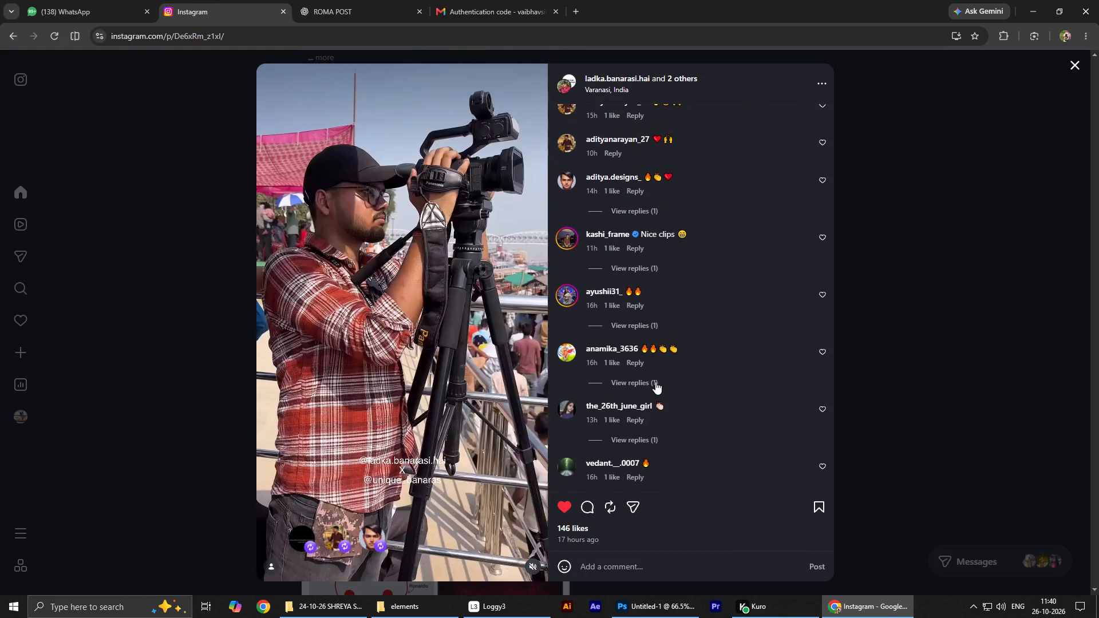
{"action": "scroll", "coordinate": [655, 382], "scroll_direction": "up", "scroll_amount": 1}
{"action": "scroll", "coordinate": [655, 382], "scroll_direction": "down", "scroll_amount": 6}
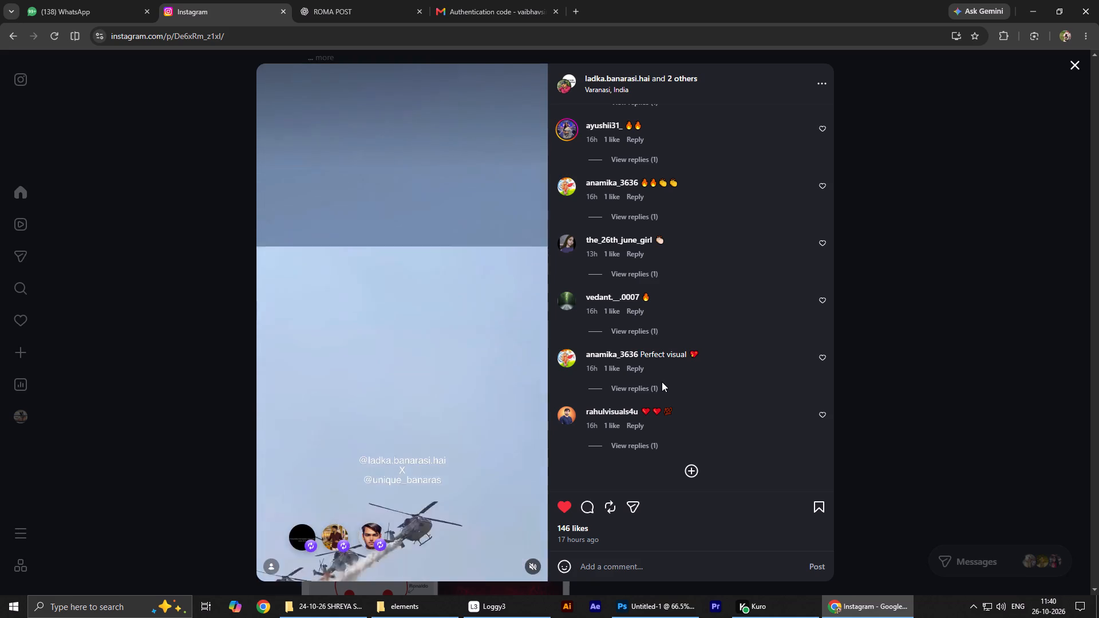
{"action": "scroll", "coordinate": [662, 382], "scroll_direction": "down", "scroll_amount": 3}
{"action": "left_click", "coordinate": [696, 466]}
{"action": "scroll", "coordinate": [707, 445], "scroll_direction": "down", "scroll_amount": 6}
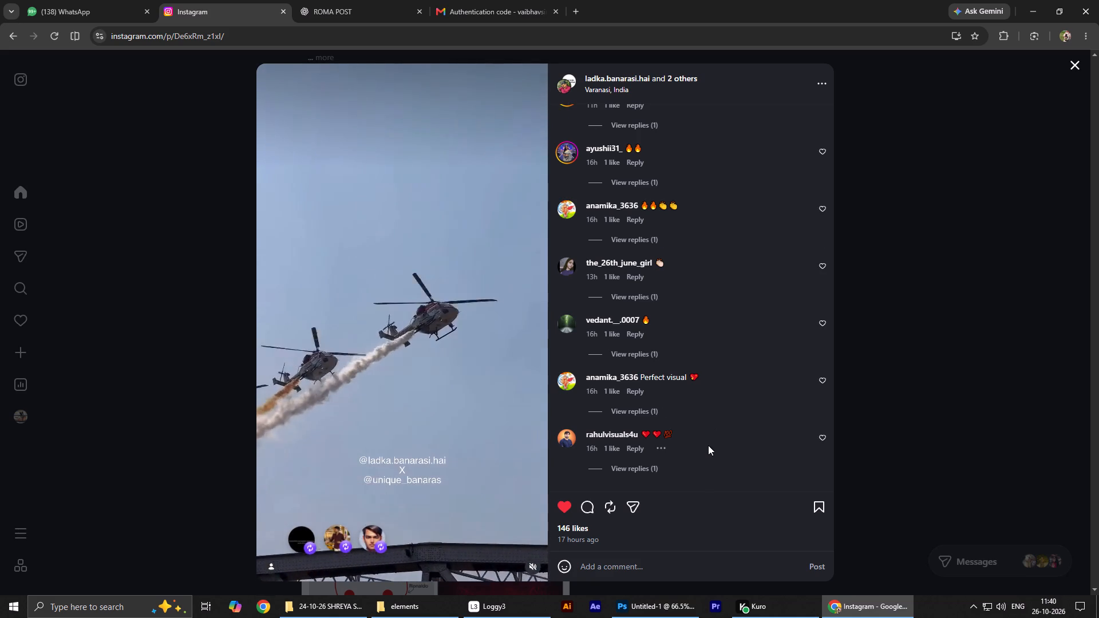
{"action": "scroll", "coordinate": [709, 449], "scroll_direction": "down", "scroll_amount": 5}
{"action": "scroll", "coordinate": [709, 451], "scroll_direction": "up", "scroll_amount": 8}
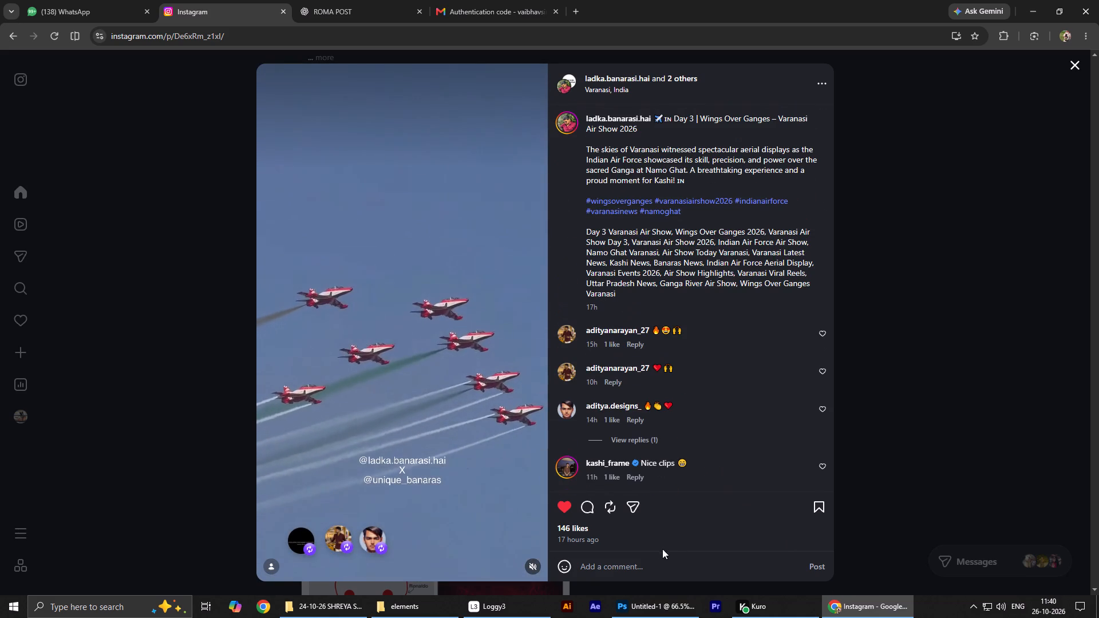
Post a comment of two fire emojis on the air show reel and close the post view.
{"action": "left_click", "coordinate": [560, 564]}
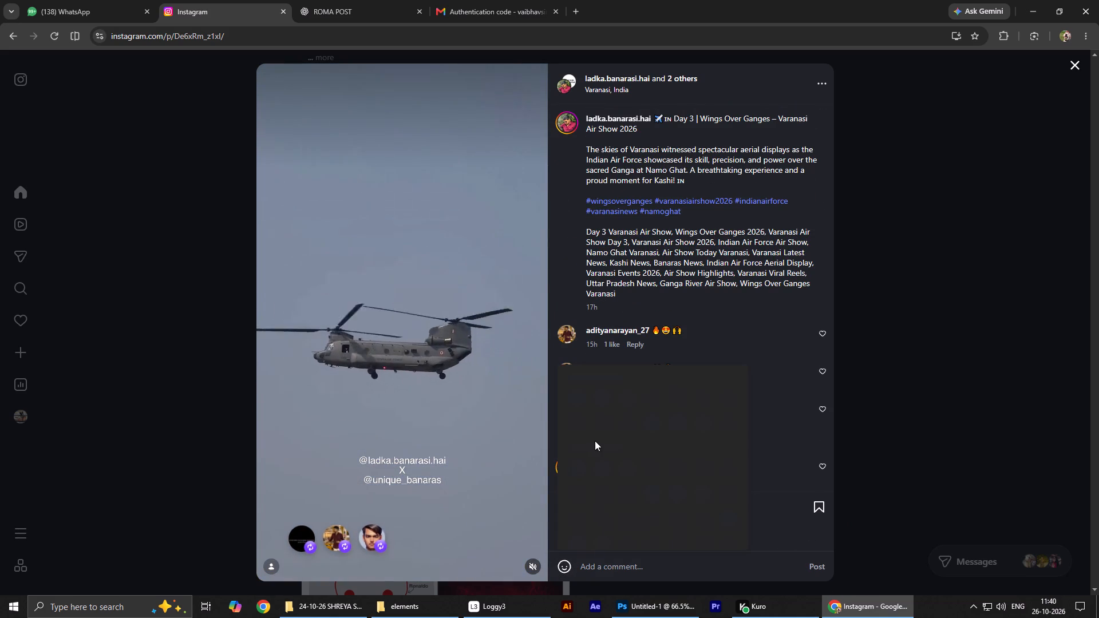
{"action": "double_click", "coordinate": [699, 401]}
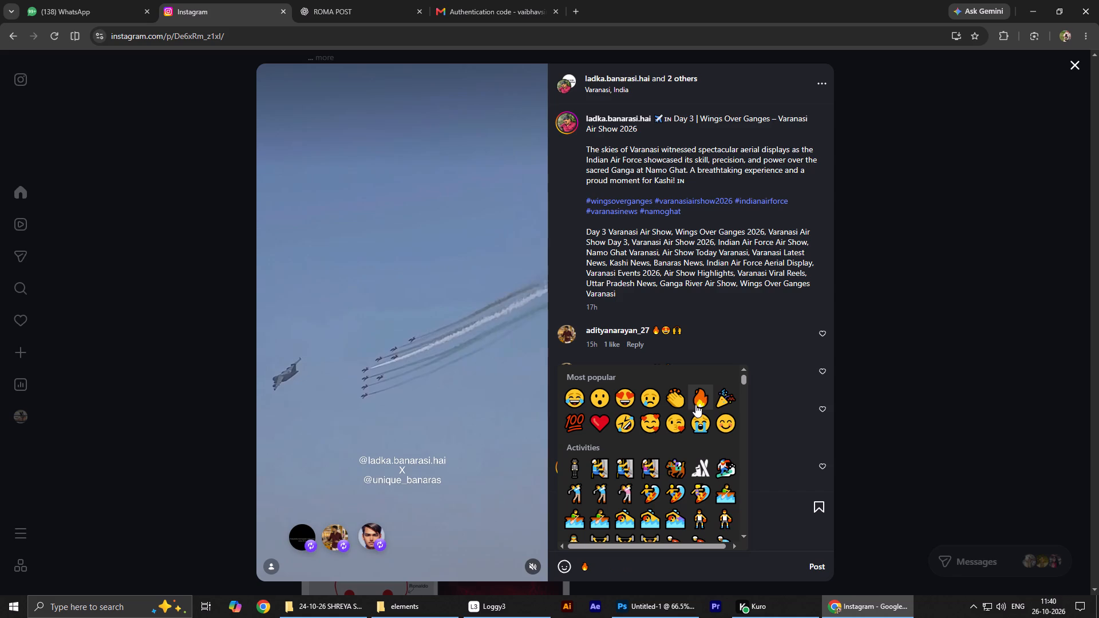
{"action": "left_click", "coordinate": [812, 566]}
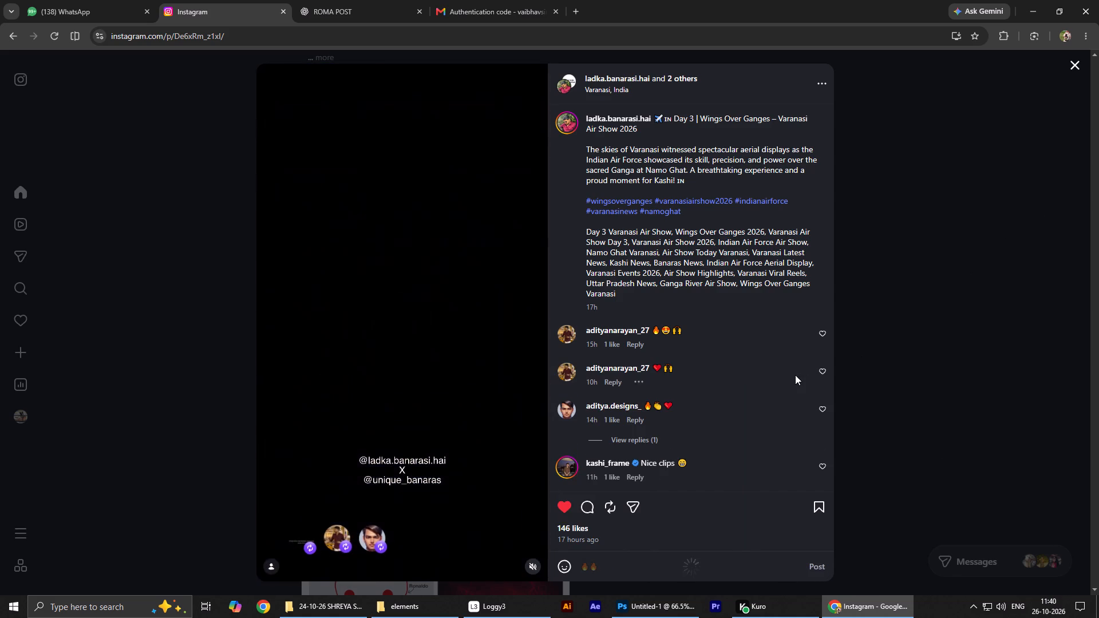
{"action": "left_click", "coordinate": [986, 266]}
Browse the following feed posts, from the YouTube thumbnail design post to sortyourmarketing's weekly marketing tea carousel.
{"action": "scroll", "coordinate": [533, 352], "scroll_direction": "down", "scroll_amount": 3}
{"action": "scroll", "coordinate": [533, 352], "scroll_direction": "up", "scroll_amount": 1}
{"action": "scroll", "coordinate": [533, 352], "scroll_direction": "down", "scroll_amount": 7}
{"action": "scroll", "coordinate": [488, 354], "scroll_direction": "up", "scroll_amount": 1}
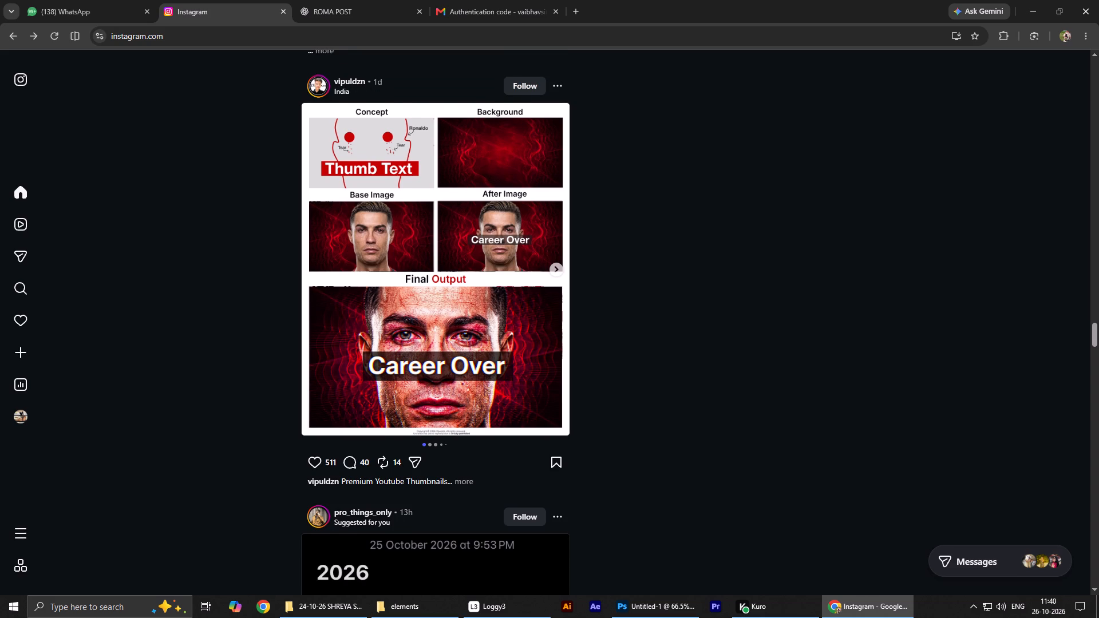
{"action": "scroll", "coordinate": [475, 338], "scroll_direction": "up", "scroll_amount": 1}
{"action": "scroll", "coordinate": [475, 338], "scroll_direction": "down", "scroll_amount": 1}
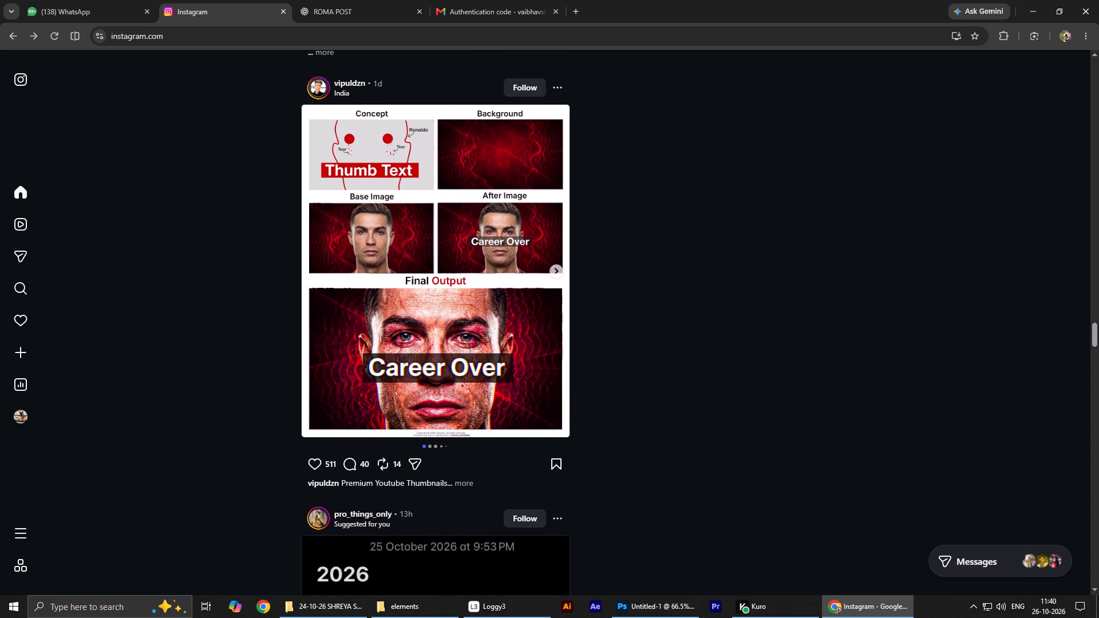
{"action": "scroll", "coordinate": [475, 338], "scroll_direction": "down", "scroll_amount": 9}
{"action": "scroll", "coordinate": [474, 338], "scroll_direction": "up", "scroll_amount": 1}
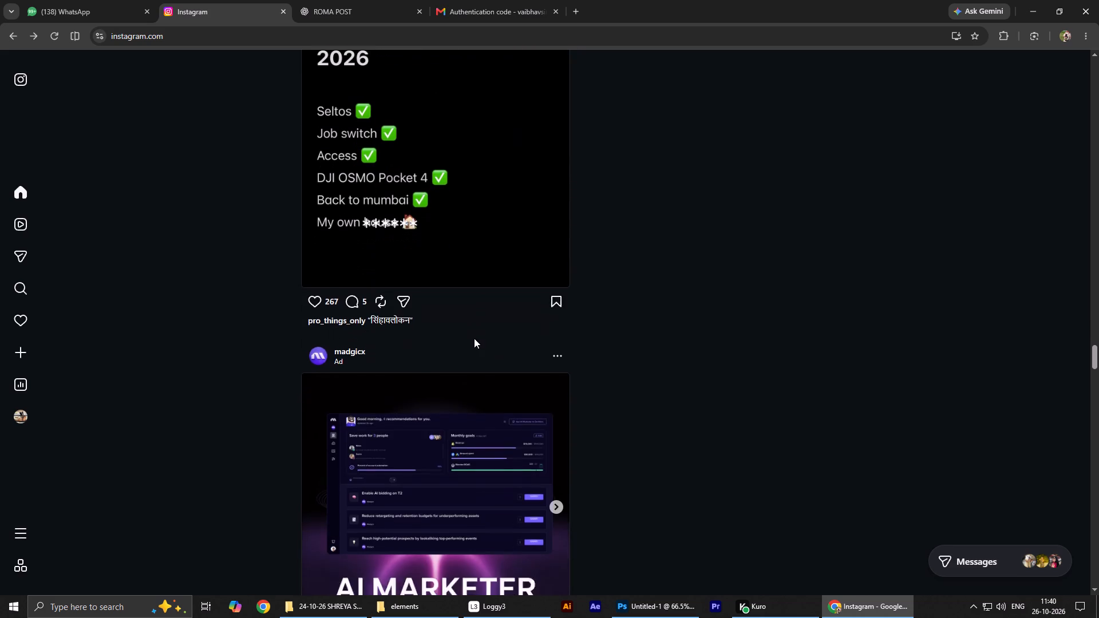
{"action": "scroll", "coordinate": [474, 338], "scroll_direction": "up", "scroll_amount": 1}
{"action": "scroll", "coordinate": [474, 338], "scroll_direction": "down", "scroll_amount": 1}
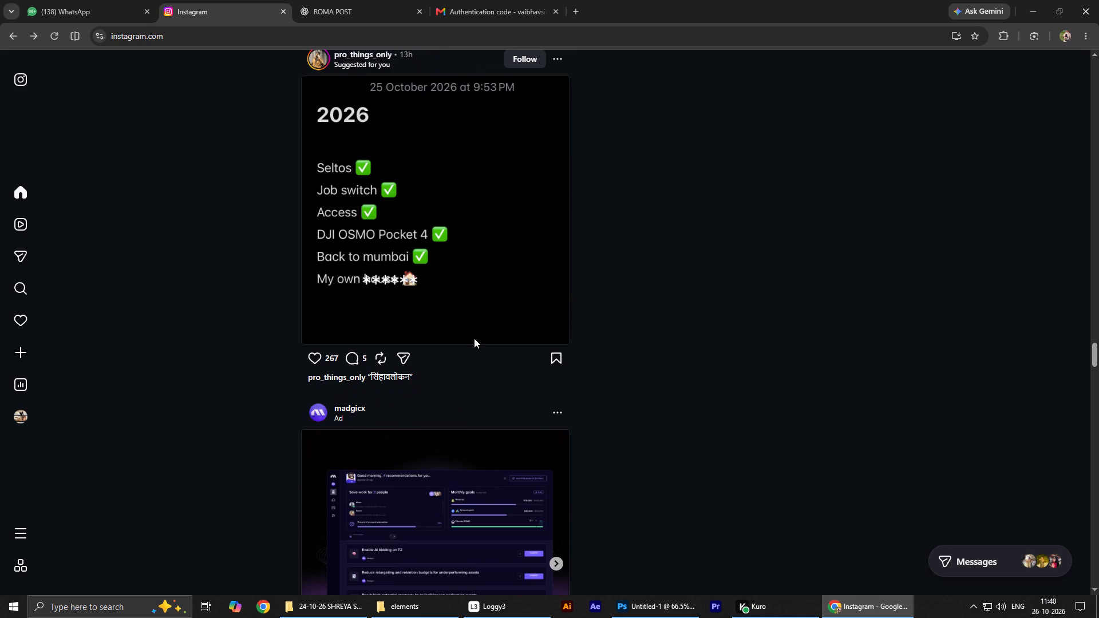
{"action": "scroll", "coordinate": [474, 338], "scroll_direction": "down", "scroll_amount": 12}
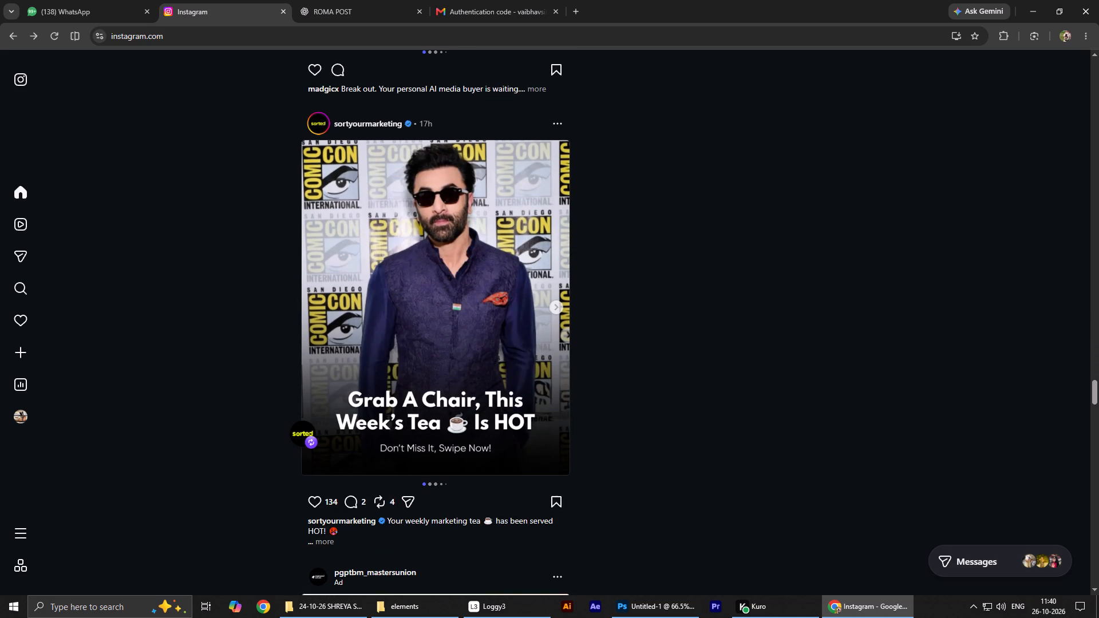
View the sortyourmarketing carousel's Heineken "Pubscription" and Ramayana slides.
{"action": "left_click_drag", "start_coordinate": [516, 367], "coordinate": [413, 358]}
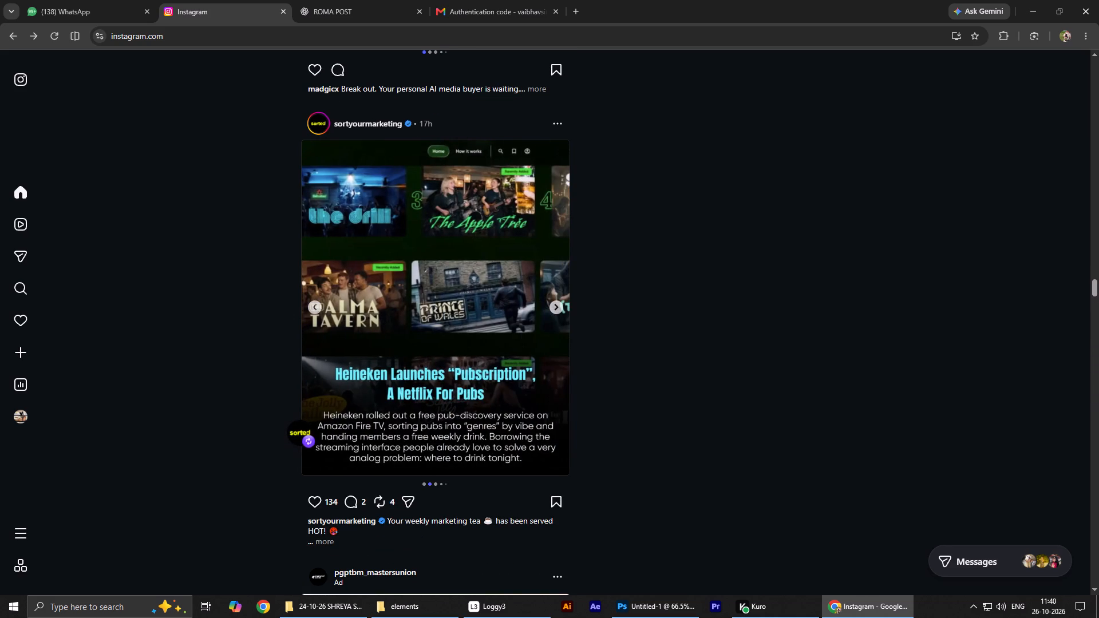
{"action": "left_click_drag", "start_coordinate": [507, 342], "coordinate": [521, 340]}
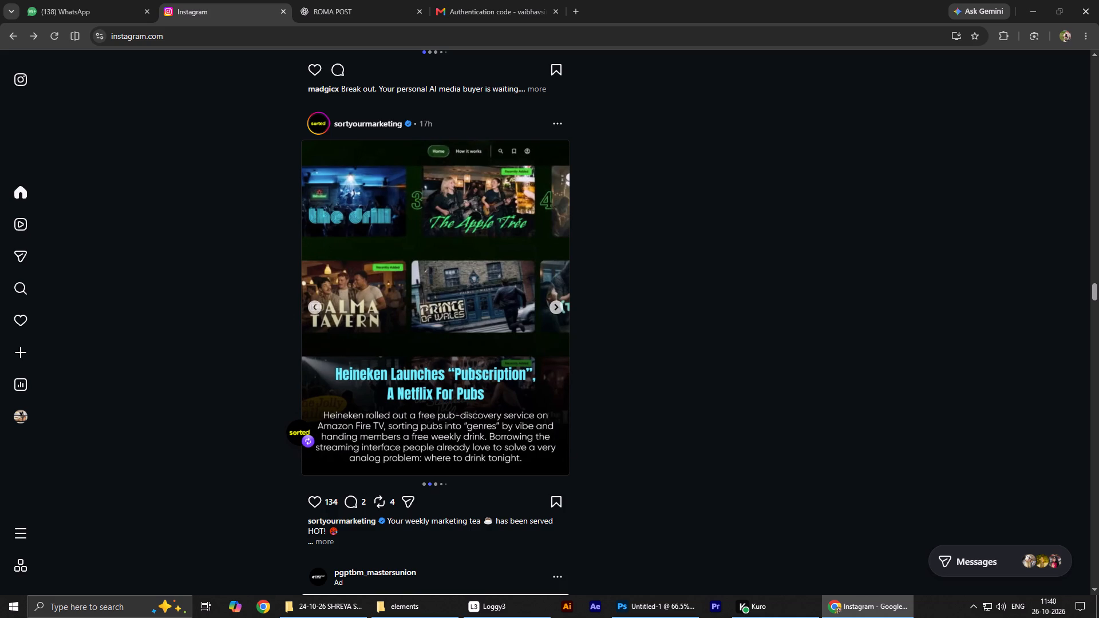
{"action": "left_click_drag", "start_coordinate": [530, 335], "coordinate": [317, 307]}
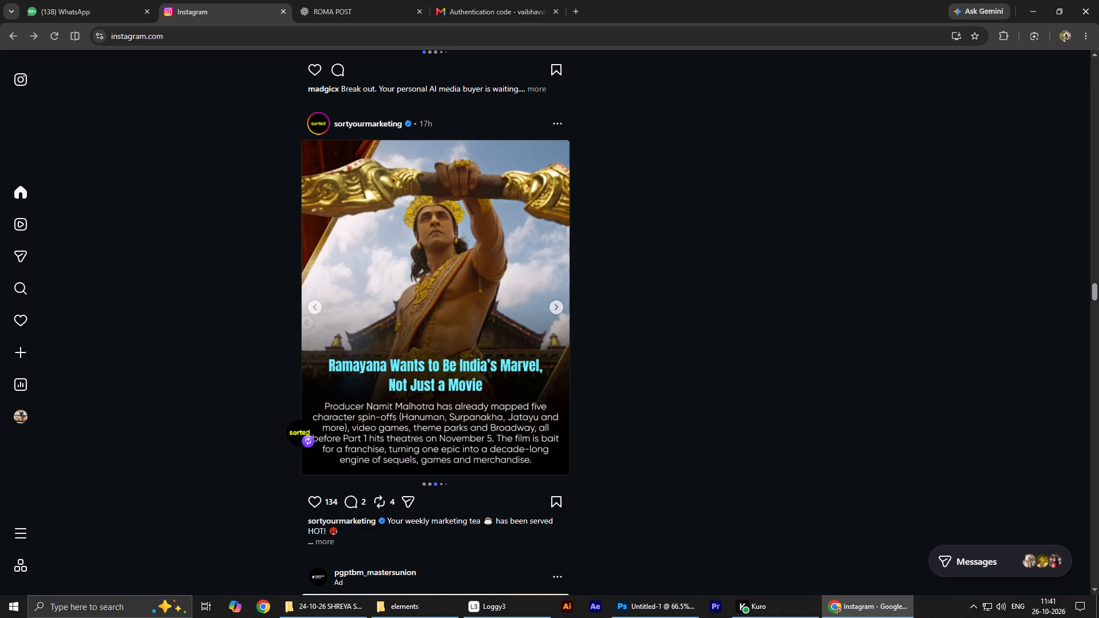
{"action": "left_click_drag", "start_coordinate": [309, 448], "coordinate": [402, 405]}
{"action": "right_click", "coordinate": [458, 396]}
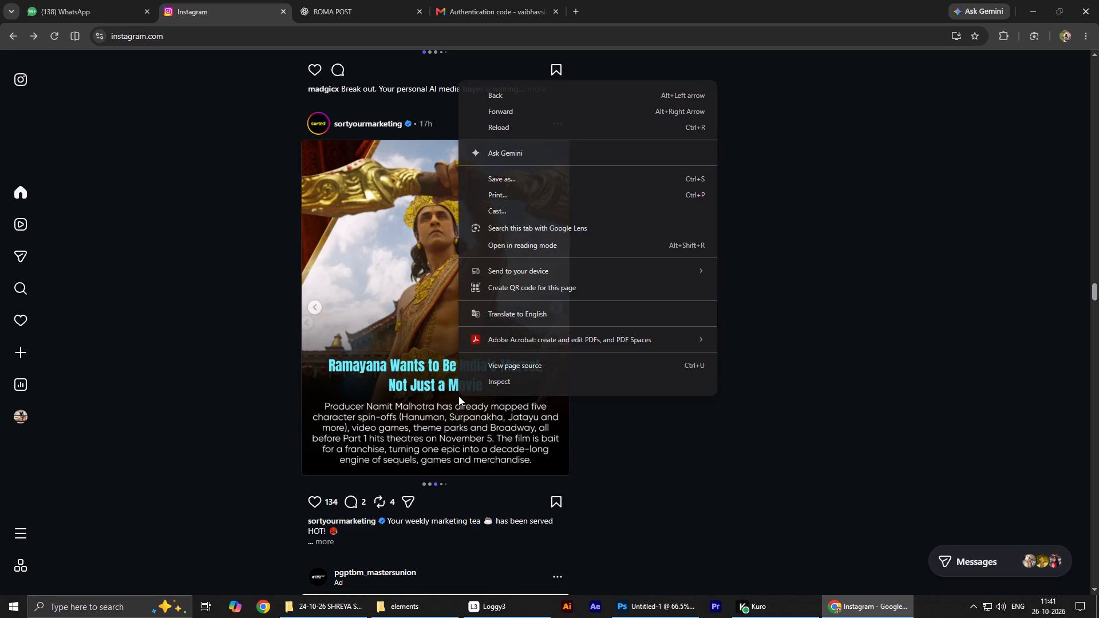
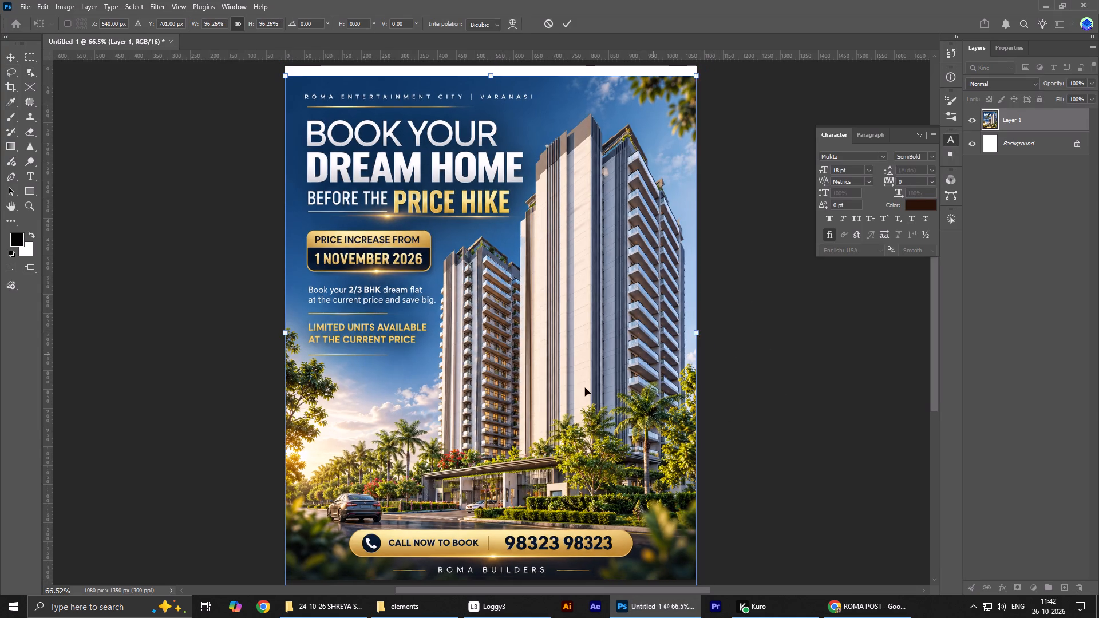
{"action": "left_click_drag", "start_coordinate": [572, 394], "coordinate": [572, 387], "text": "shift"}
{"action": "left_click", "coordinate": [570, 22]}
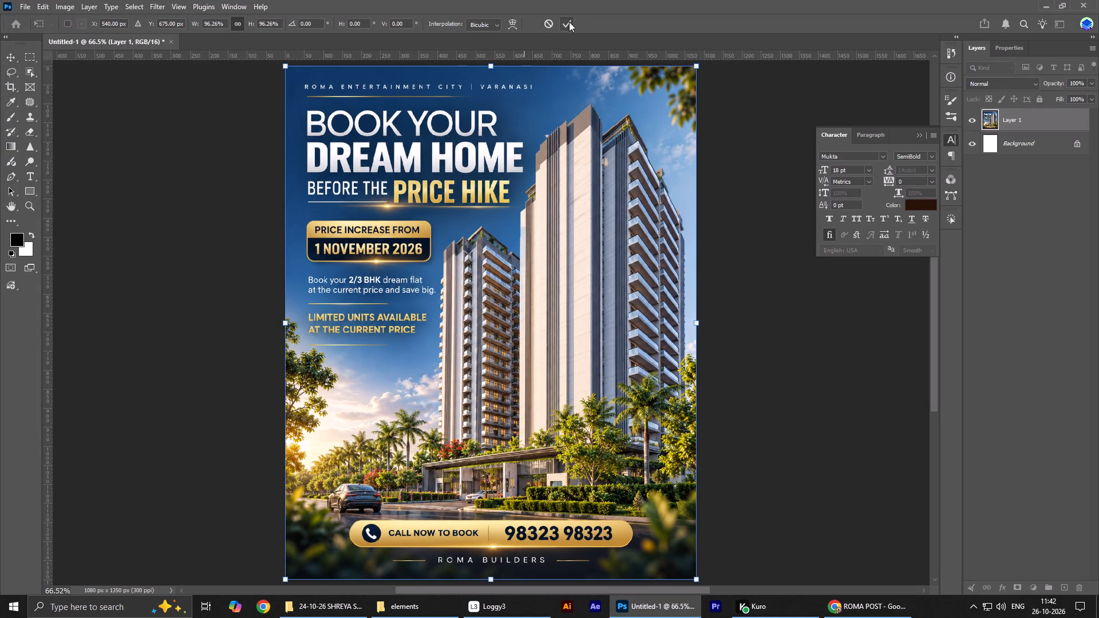
Make a rectangular marquee selection around the ROMA ENTERTAINMENT CITY | VARANASI line and the gold rule beneath it.
{"action": "scroll", "coordinate": [300, 127], "scroll_direction": "up", "scroll_amount": 4}
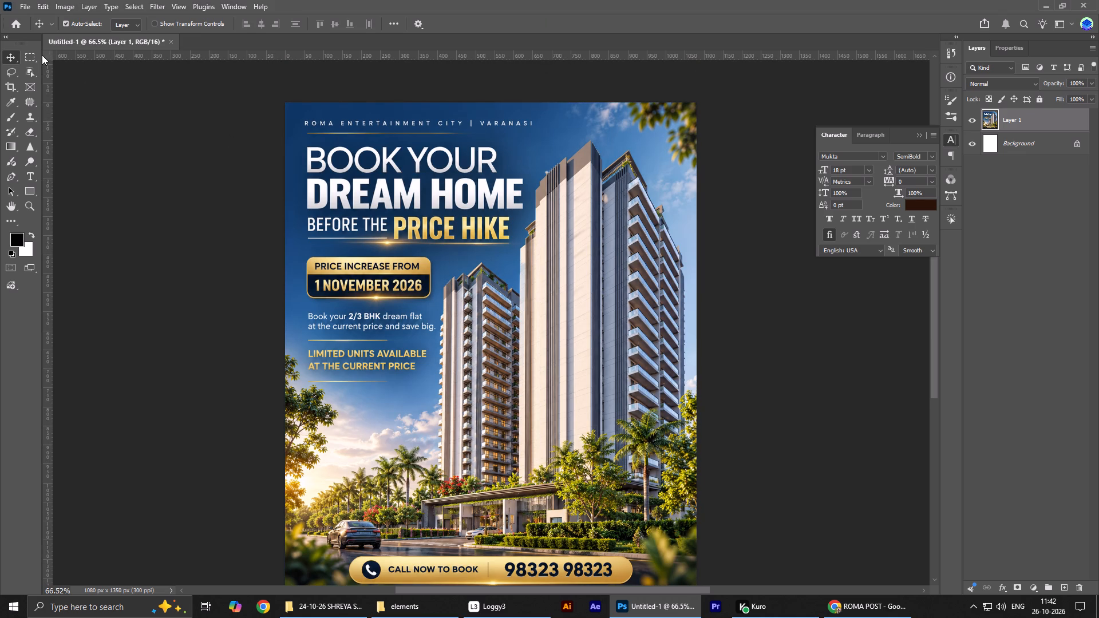
{"action": "left_click", "coordinate": [30, 54]}
{"action": "scroll", "coordinate": [371, 159], "scroll_direction": "up", "scroll_amount": 4}
{"action": "scroll", "coordinate": [276, 138], "scroll_direction": "up", "scroll_amount": 7, "text": "alt"}
{"action": "scroll", "coordinate": [271, 137], "scroll_direction": "down", "scroll_amount": 1, "text": "alt"}
{"action": "scroll", "coordinate": [271, 137], "scroll_direction": "up", "scroll_amount": 3, "text": "alt"}
{"action": "left_click_drag", "start_coordinate": [256, 101], "coordinate": [794, 150]}
Add the gold rule under AT THE CURRENT PRICE to the selection and trim that area closely around the rule.
{"action": "scroll", "coordinate": [444, 235], "scroll_direction": "down", "scroll_amount": 17, "text": "alt"}
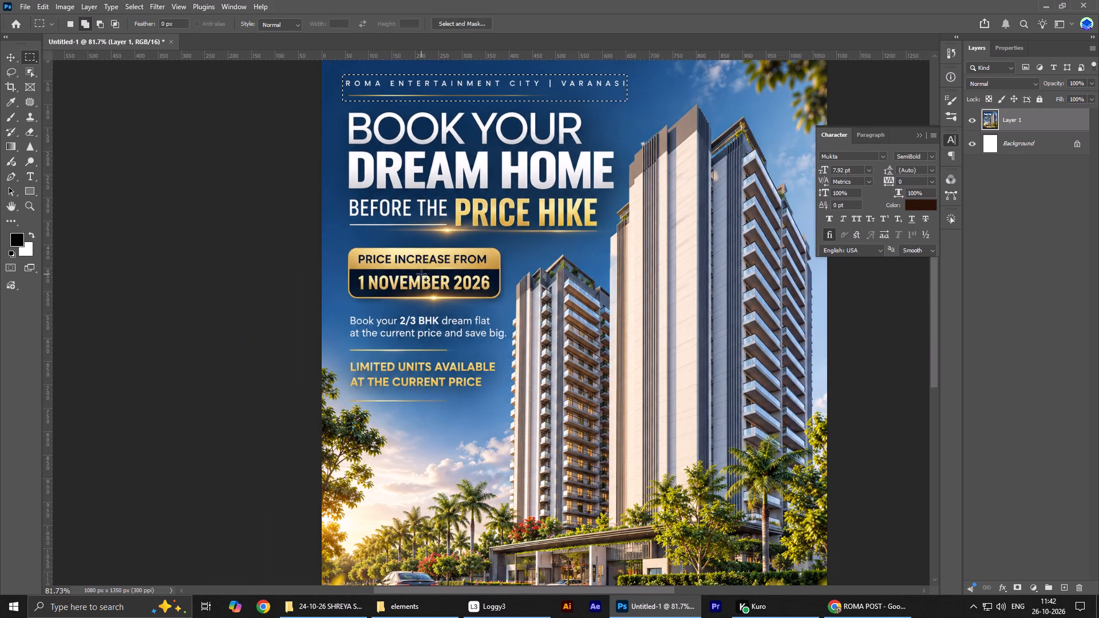
{"action": "scroll", "coordinate": [421, 273], "scroll_direction": "up", "scroll_amount": 2}
{"action": "scroll", "coordinate": [421, 275], "scroll_direction": "down", "scroll_amount": 1}
{"action": "scroll", "coordinate": [421, 275], "scroll_direction": "up", "scroll_amount": 1}
{"action": "scroll", "coordinate": [421, 275], "scroll_direction": "down", "scroll_amount": 2}
{"action": "scroll", "coordinate": [321, 415], "scroll_direction": "up", "scroll_amount": 5, "text": "alt"}
{"action": "left_click_drag", "start_coordinate": [340, 395], "coordinate": [451, 417]}
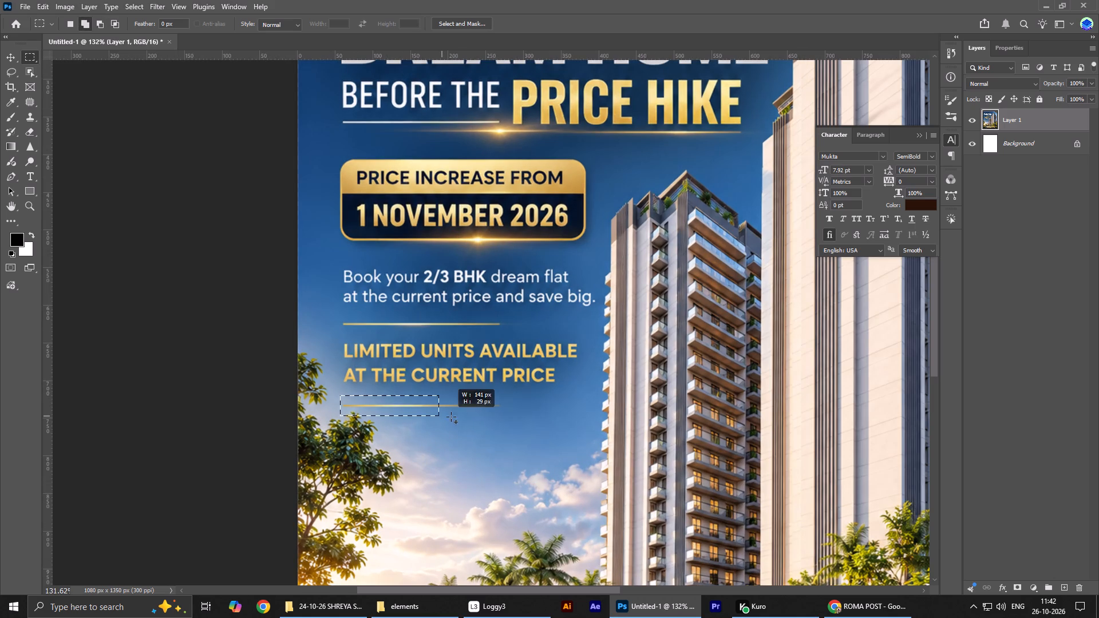
{"action": "left_click_drag", "start_coordinate": [451, 417], "coordinate": [515, 413]}
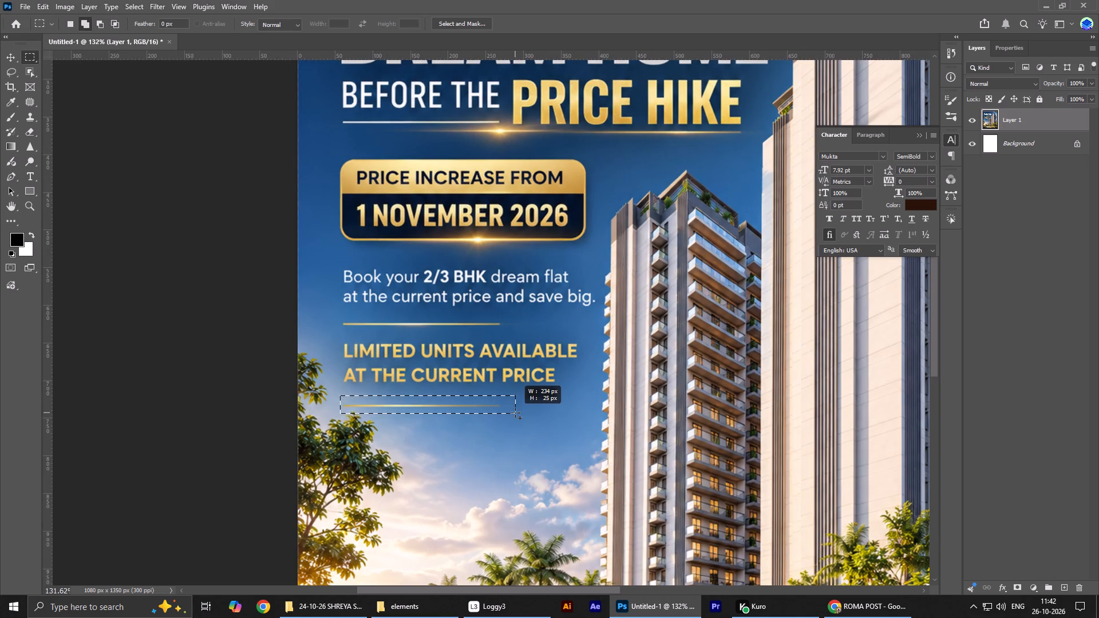
{"action": "left_click_drag", "start_coordinate": [515, 413], "coordinate": [513, 411]}
{"action": "left_click_drag", "start_coordinate": [301, 382], "coordinate": [594, 389], "text": "alt"}
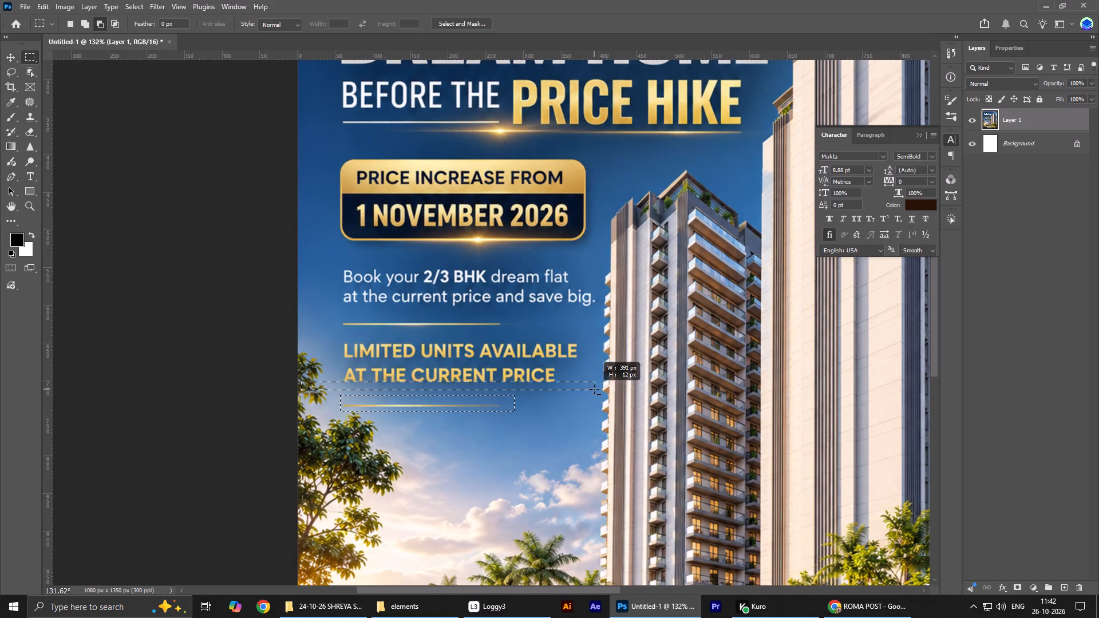
{"action": "left_click_drag", "start_coordinate": [594, 389], "coordinate": [612, 399], "text": "alt"}
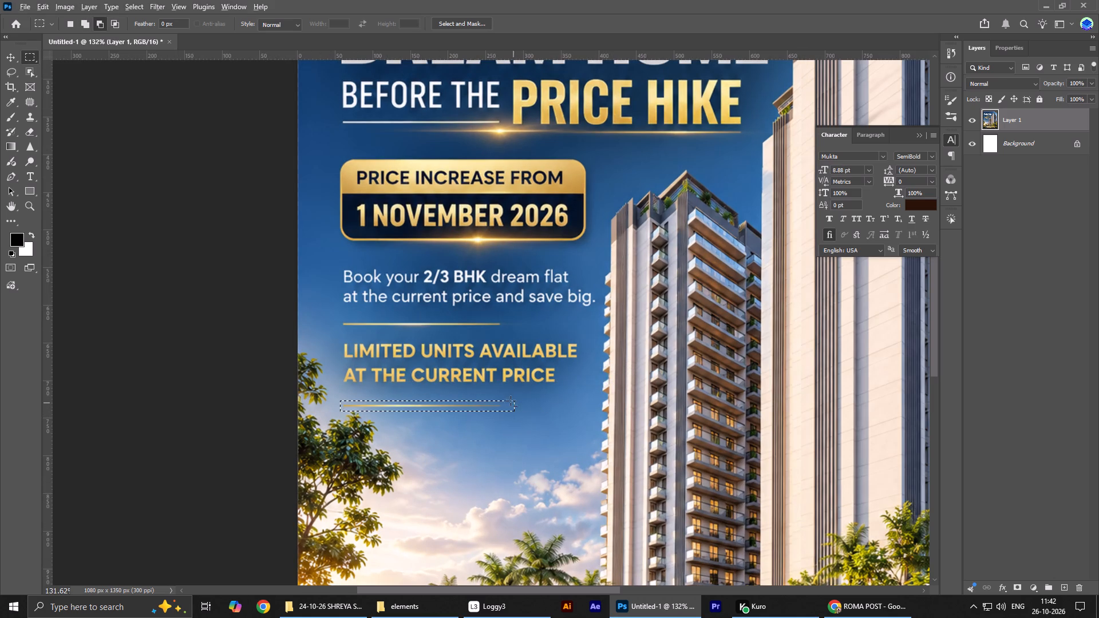
{"action": "left_click_drag", "start_coordinate": [508, 397], "coordinate": [570, 438], "text": "alt"}
Add the 2/3 BHK dream flat text and the LIMITED UNITS AVAILABLE AT THE CURRENT PRICE text to the selection.
{"action": "scroll", "coordinate": [482, 411], "scroll_direction": "down", "scroll_amount": 4, "text": "alt"}
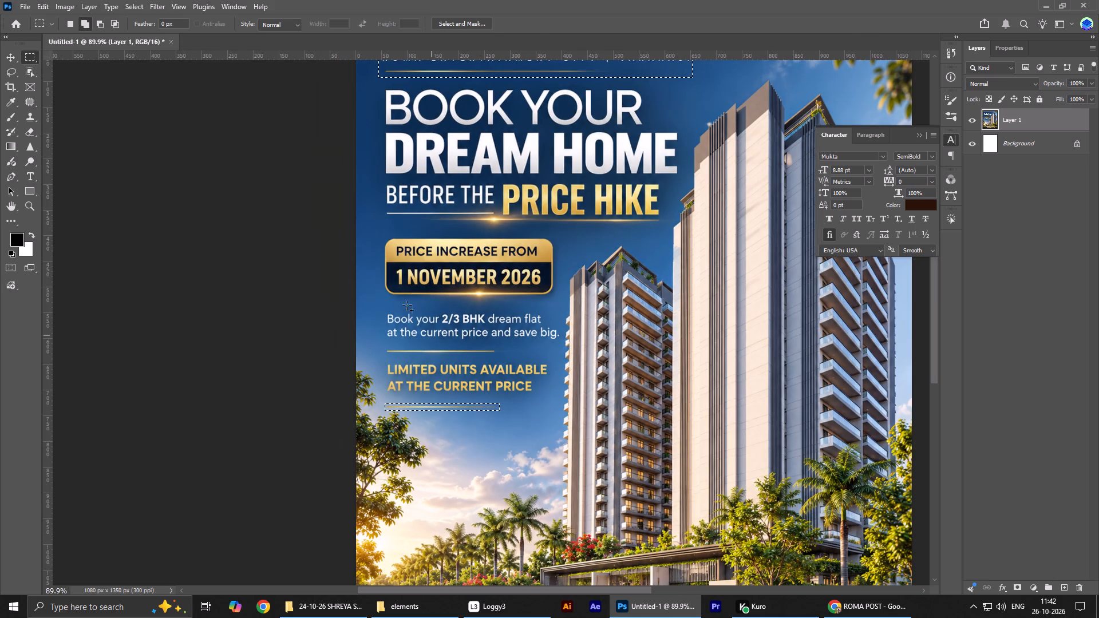
{"action": "left_click_drag", "start_coordinate": [388, 311], "coordinate": [571, 343]}
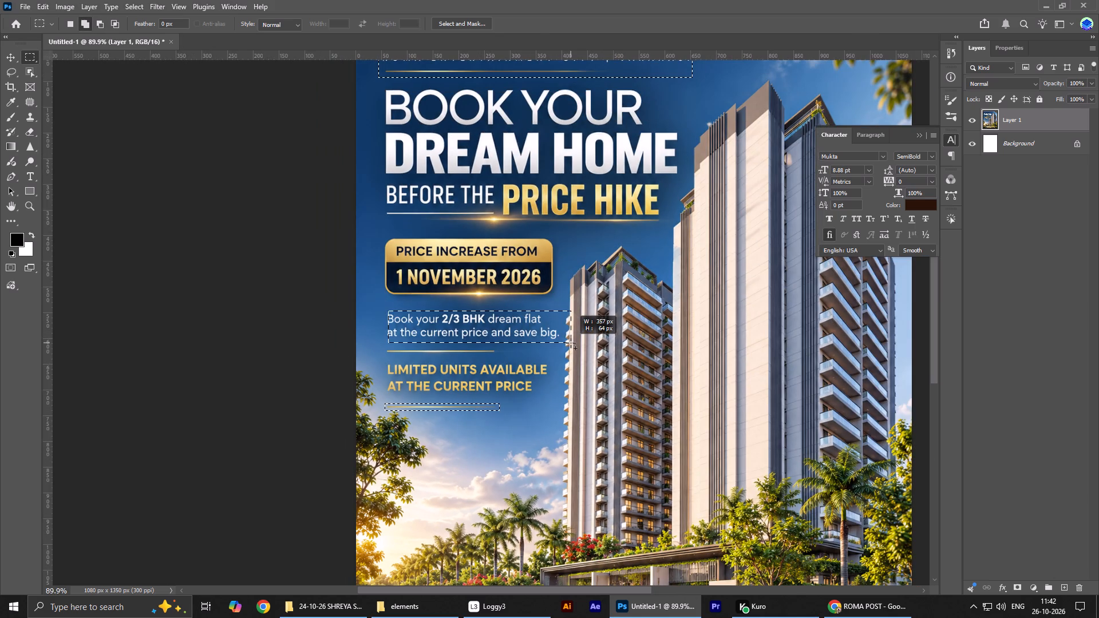
{"action": "left_click_drag", "start_coordinate": [571, 343], "coordinate": [562, 343]}
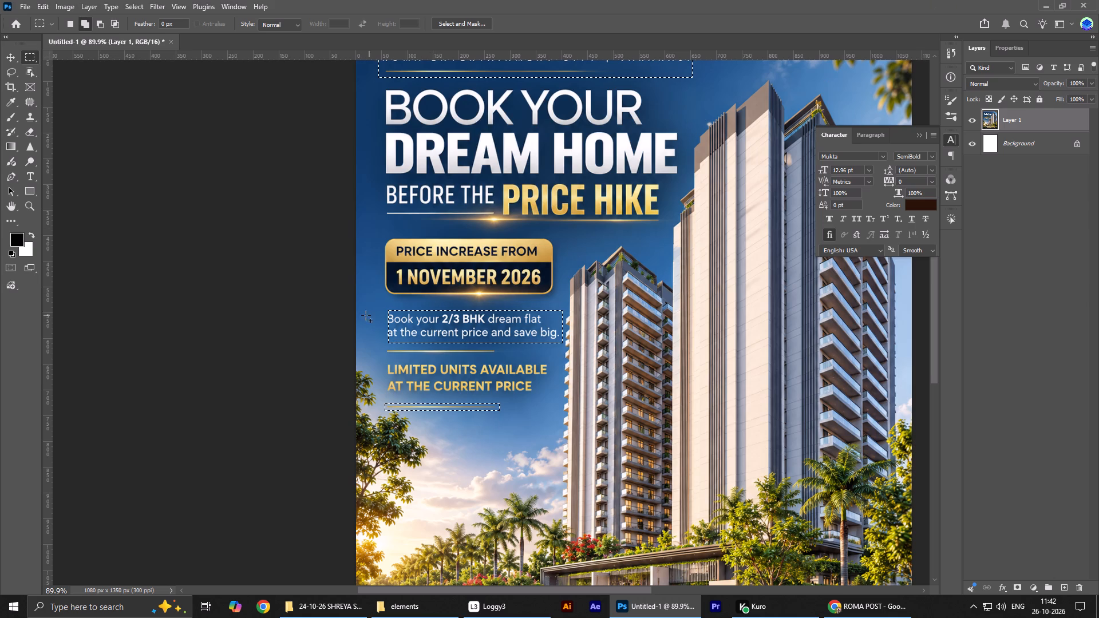
{"action": "left_click_drag", "start_coordinate": [381, 309], "coordinate": [414, 339]}
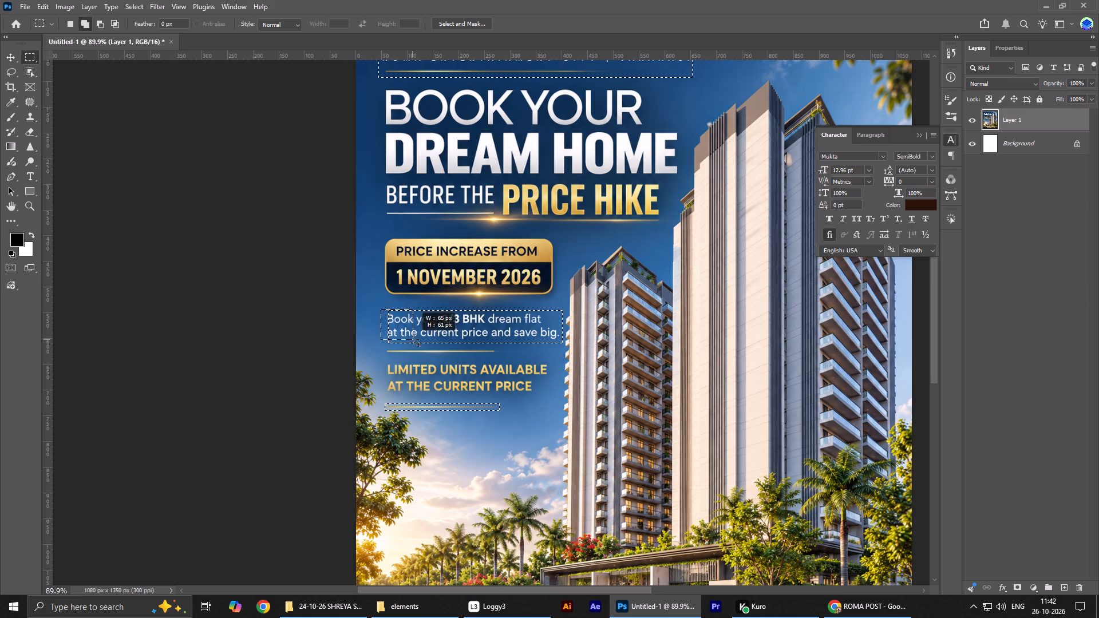
{"action": "left_click_drag", "start_coordinate": [414, 339], "coordinate": [417, 342]}
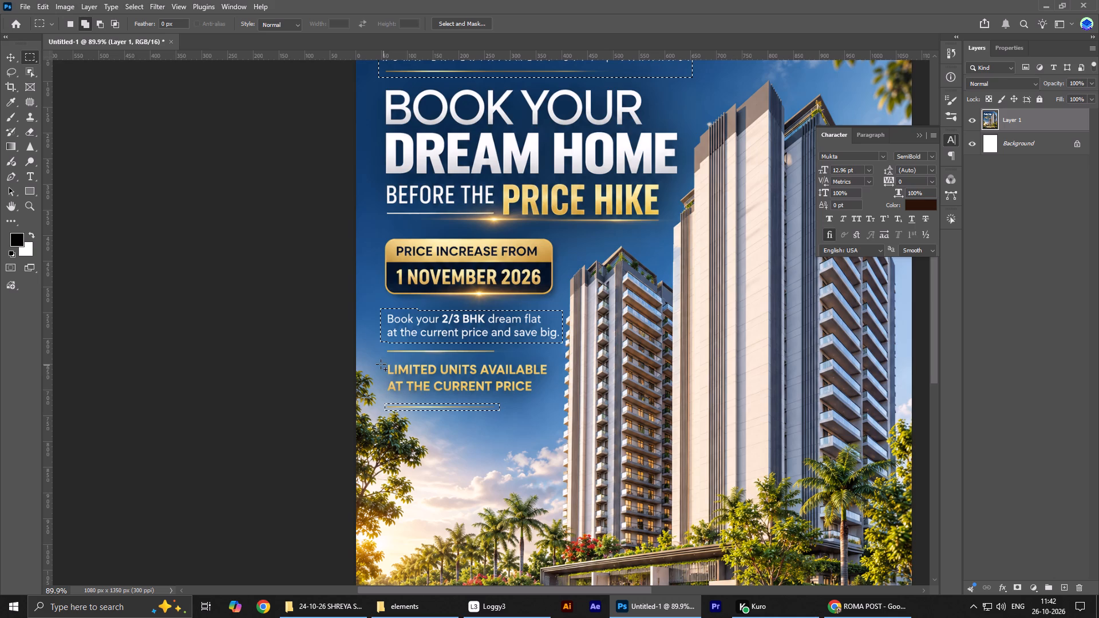
{"action": "left_click_drag", "start_coordinate": [384, 360], "coordinate": [551, 397]}
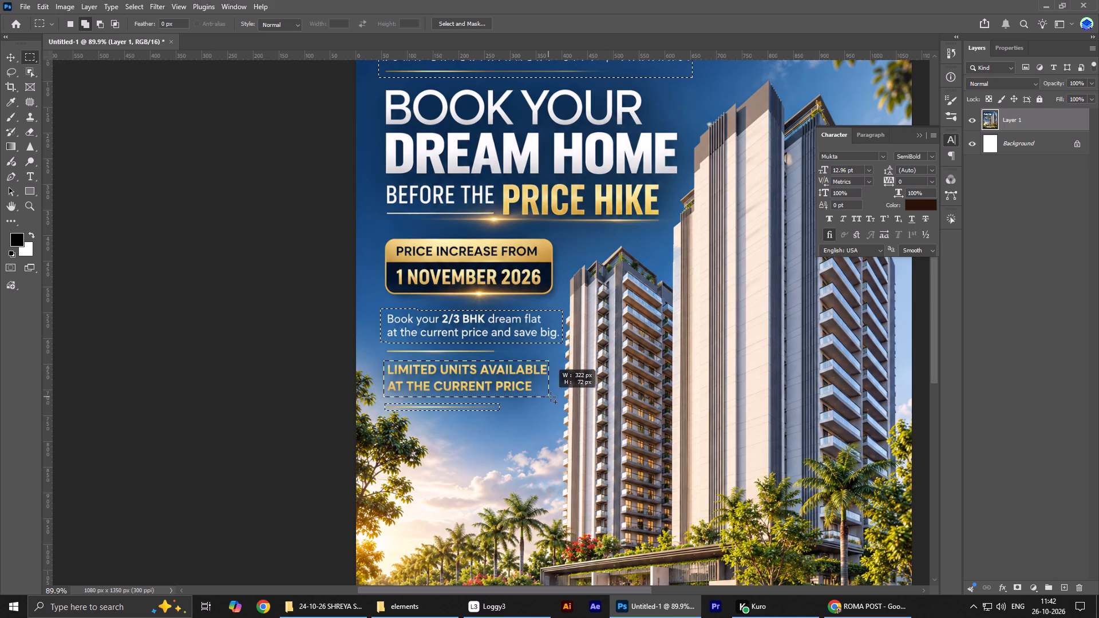
{"action": "left_click_drag", "start_coordinate": [551, 397], "coordinate": [554, 397]}
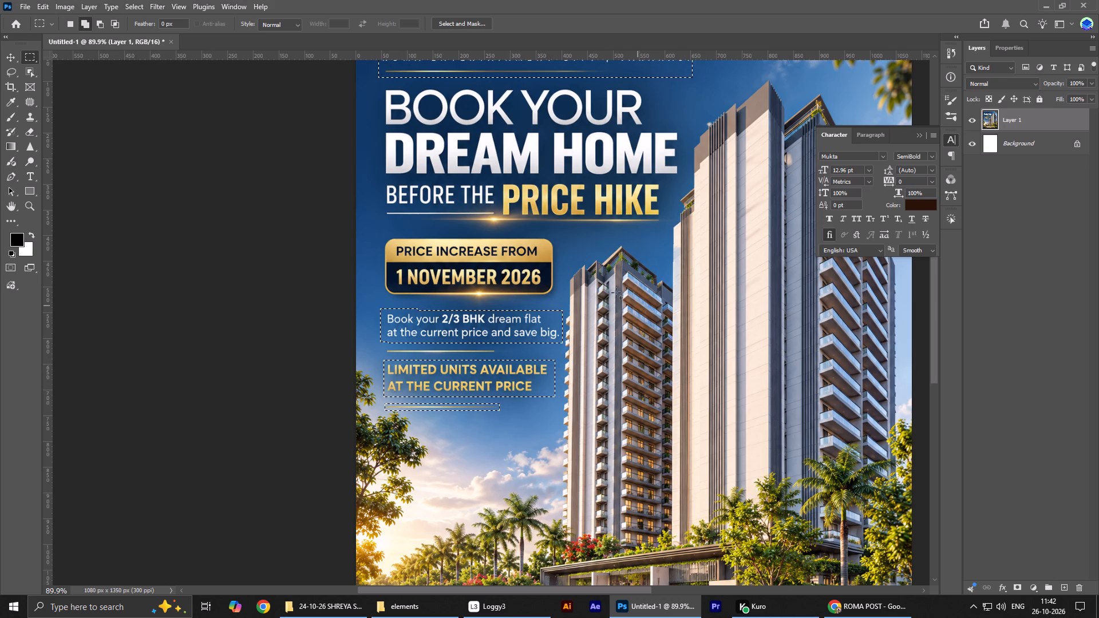
Add the headline words BOOK YOUR, DREAM HOME and BEFORE THE to the selection, leaving out PRICE HIKE.
{"action": "scroll", "coordinate": [616, 292], "scroll_direction": "up", "scroll_amount": 11}
{"action": "scroll", "coordinate": [430, 207], "scroll_direction": "up", "scroll_amount": 4, "text": "alt"}
{"action": "scroll", "coordinate": [430, 207], "scroll_direction": "down", "scroll_amount": 1, "text": "alt"}
{"action": "scroll", "coordinate": [430, 207], "scroll_direction": "up", "scroll_amount": 1, "text": "alt"}
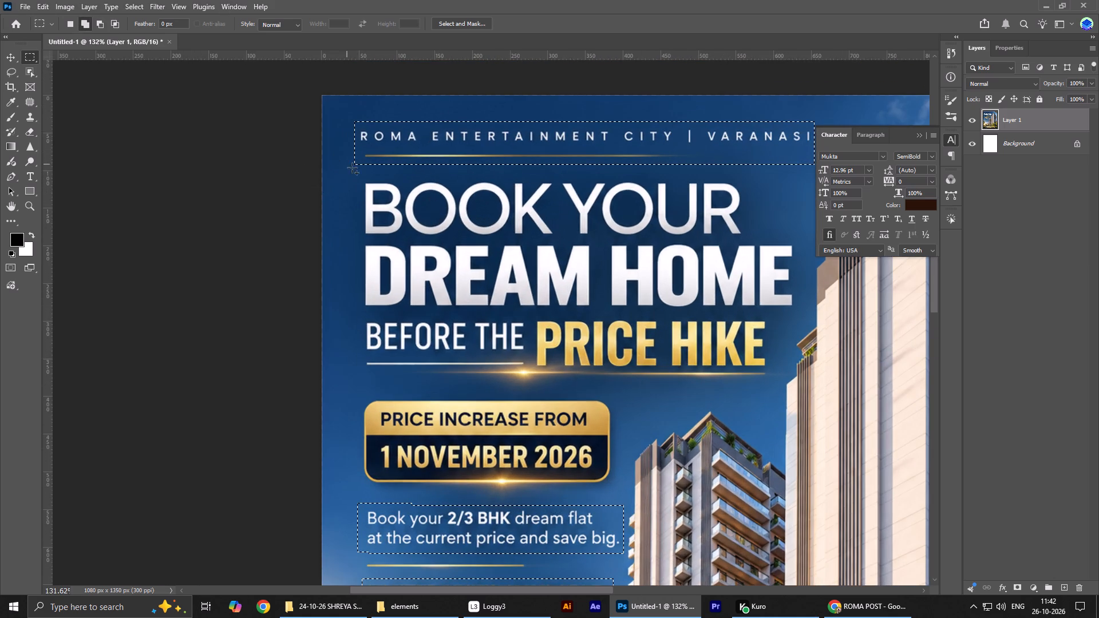
{"action": "left_click_drag", "start_coordinate": [361, 177], "coordinate": [792, 238]}
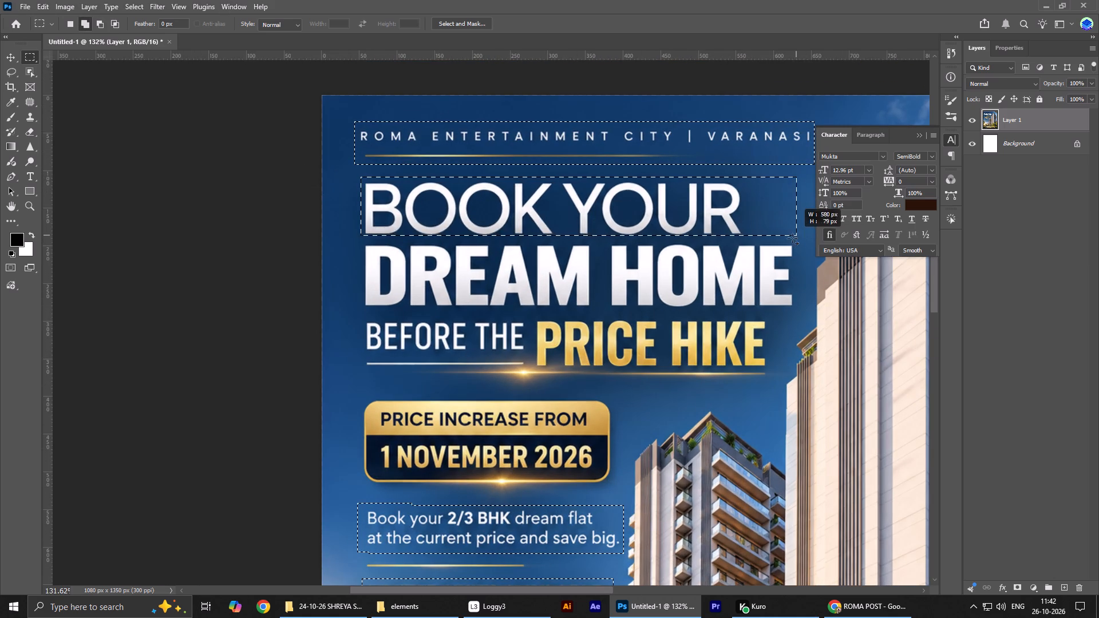
{"action": "left_click_drag", "start_coordinate": [792, 238], "coordinate": [790, 240]}
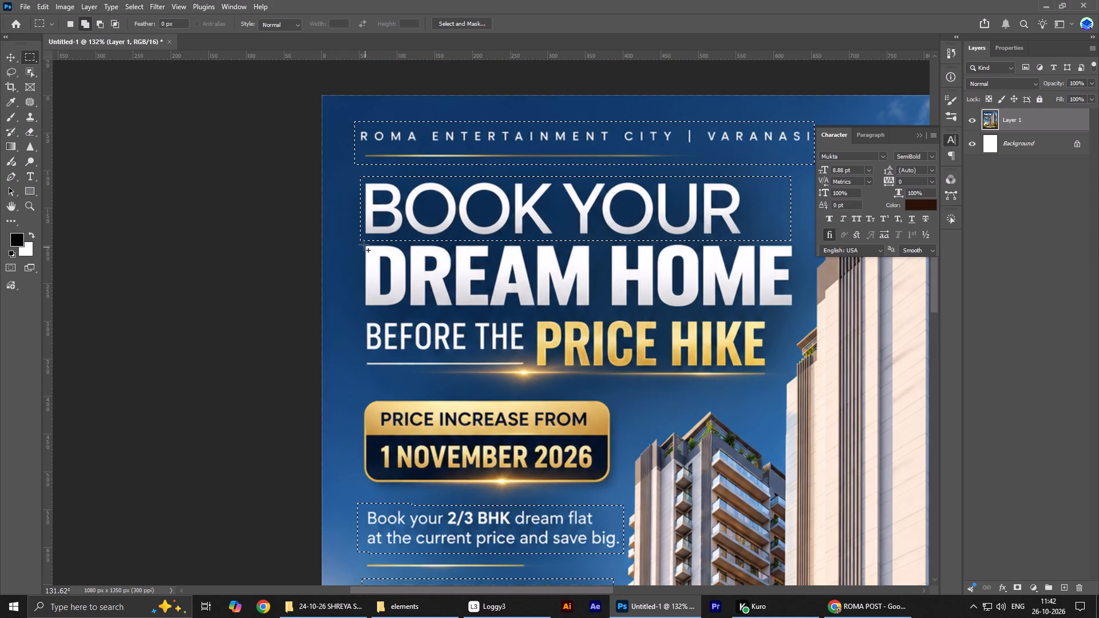
{"action": "left_click_drag", "start_coordinate": [359, 239], "coordinate": [783, 314]}
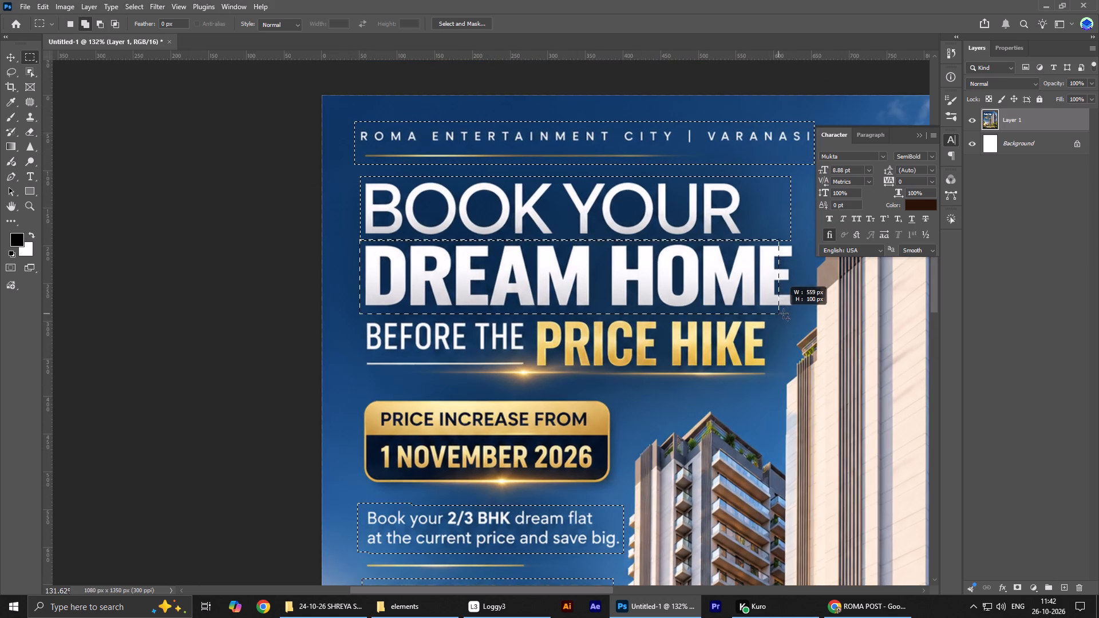
{"action": "left_click_drag", "start_coordinate": [783, 314], "coordinate": [800, 314]}
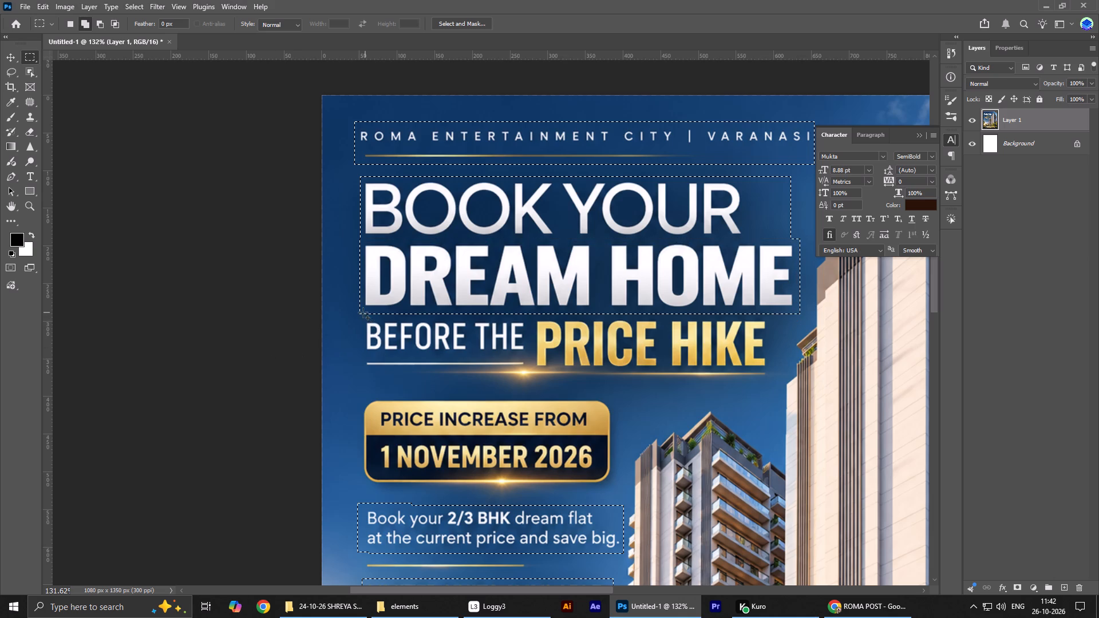
{"action": "left_click_drag", "start_coordinate": [359, 312], "coordinate": [532, 358]}
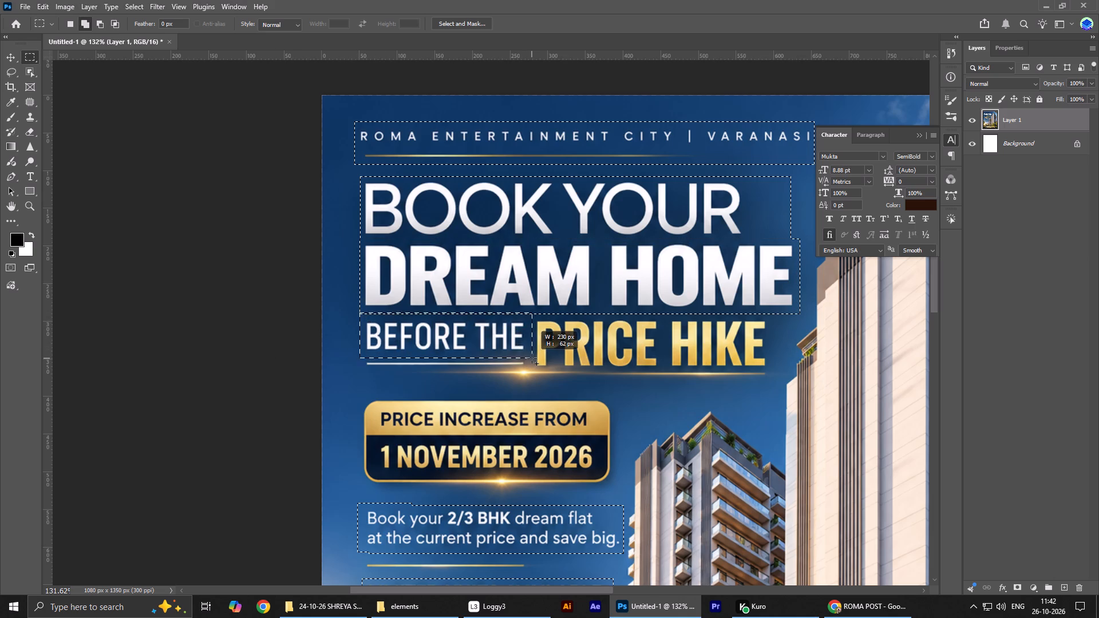
{"action": "left_click_drag", "start_coordinate": [532, 358], "coordinate": [529, 355]}
Add the ROMA BUILDERS line with its gold side rules at the poster's bottom to the selection.
{"action": "scroll", "coordinate": [457, 356], "scroll_direction": "down", "scroll_amount": 10, "text": "alt"}
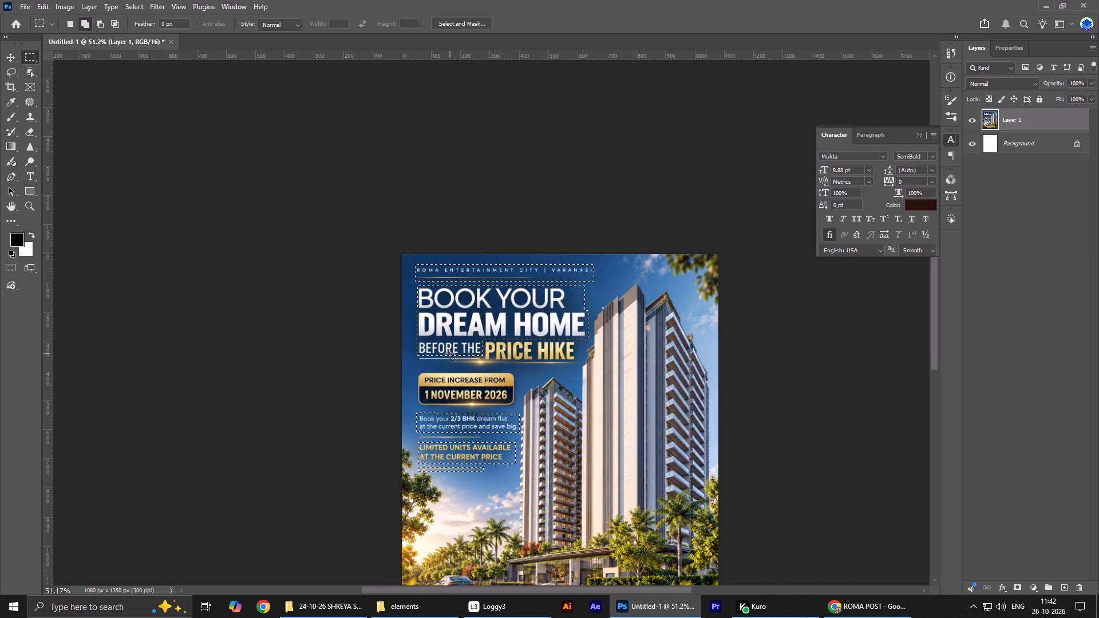
{"action": "scroll", "coordinate": [448, 356], "scroll_direction": "down", "scroll_amount": 13}
{"action": "scroll", "coordinate": [499, 443], "scroll_direction": "down", "scroll_amount": 4}
{"action": "scroll", "coordinate": [582, 516], "scroll_direction": "up", "scroll_amount": 6, "text": "alt"}
{"action": "scroll", "coordinate": [513, 496], "scroll_direction": "up", "scroll_amount": 2, "text": "alt"}
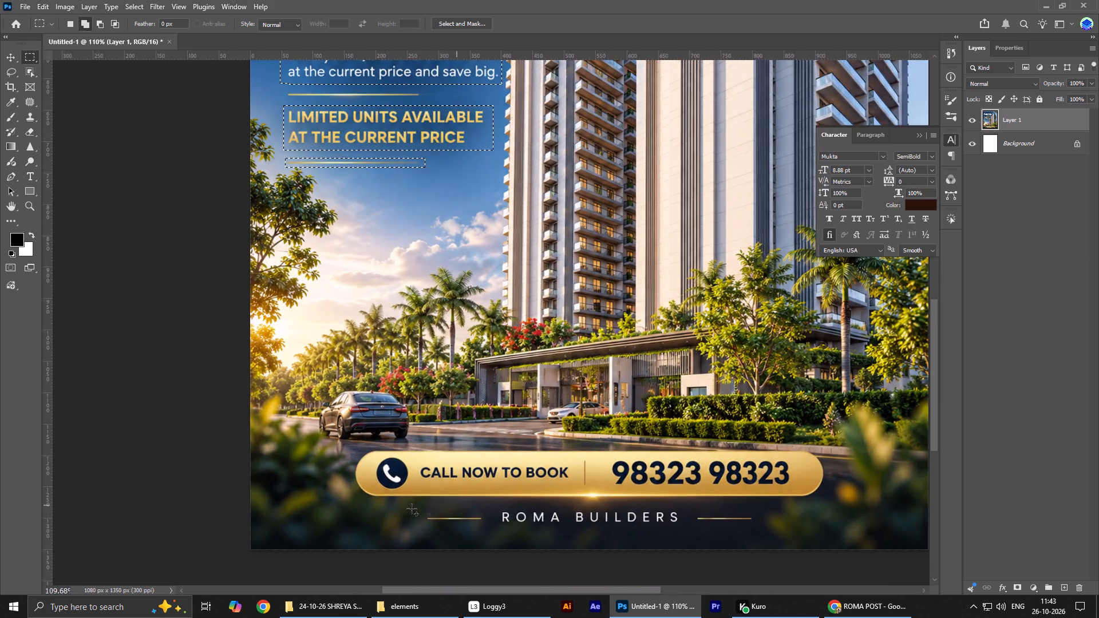
{"action": "left_click_drag", "start_coordinate": [425, 509], "coordinate": [782, 528]}
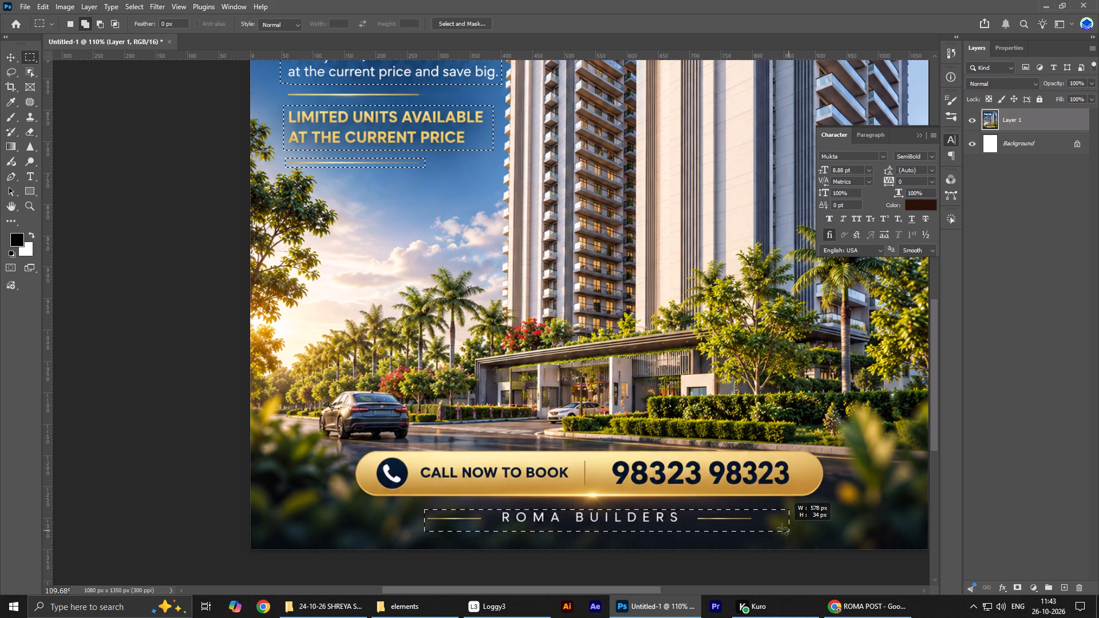
{"action": "left_click_drag", "start_coordinate": [782, 528], "coordinate": [764, 525]}
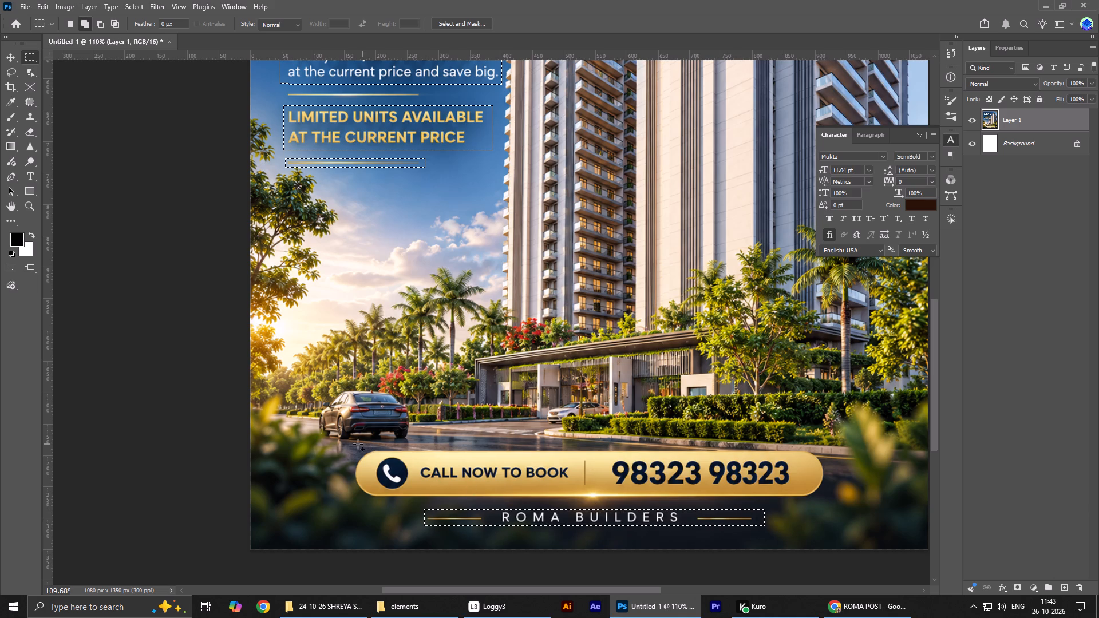
Run Generative Fill on all selected text areas with the prompt REMOVE.
{"action": "scroll", "coordinate": [362, 447], "scroll_direction": "down", "scroll_amount": 2, "text": "alt"}
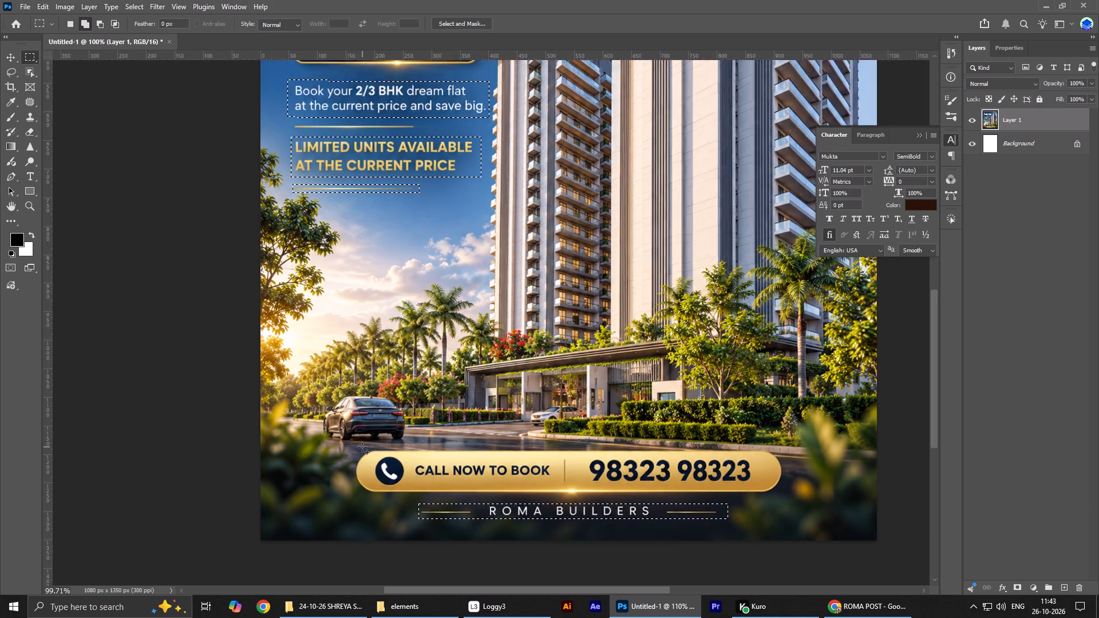
{"action": "scroll", "coordinate": [362, 447], "scroll_direction": "down", "scroll_amount": 3, "text": "alt"}
{"action": "scroll", "coordinate": [401, 448], "scroll_direction": "up", "scroll_amount": 8, "text": "alt"}
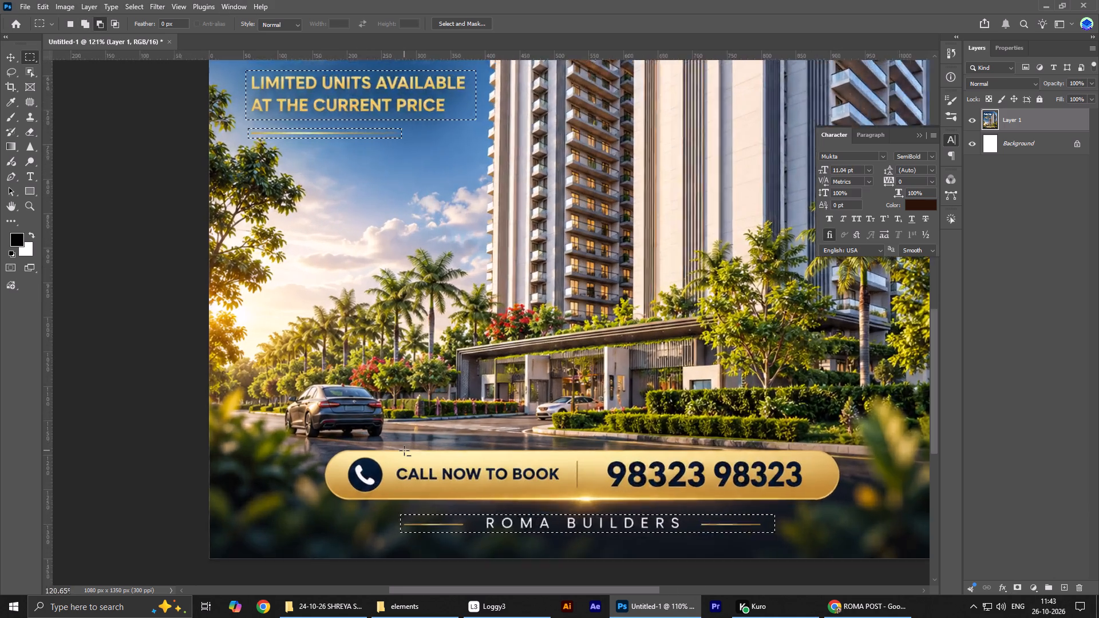
{"action": "scroll", "coordinate": [404, 450], "scroll_direction": "up", "scroll_amount": 1, "text": "alt"}
{"action": "scroll", "coordinate": [404, 450], "scroll_direction": "down", "scroll_amount": 9, "text": "alt"}
{"action": "right_click", "coordinate": [481, 342]}
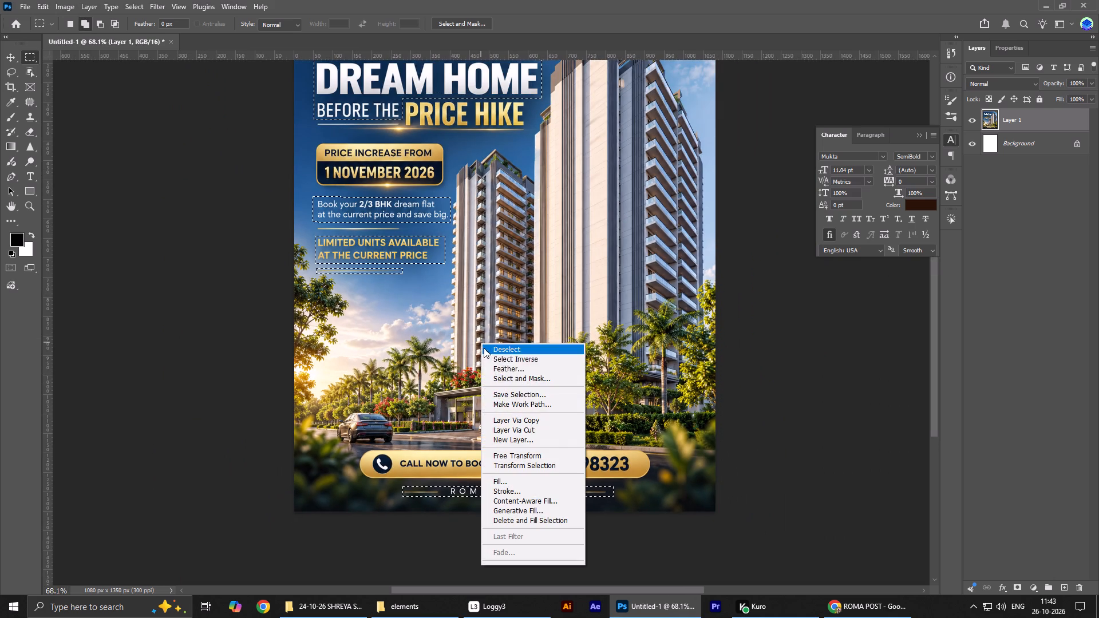
{"action": "left_click", "coordinate": [510, 515]}
{"action": "type", "text": "REMOVE"}
{"action": "key", "text": "Return"}
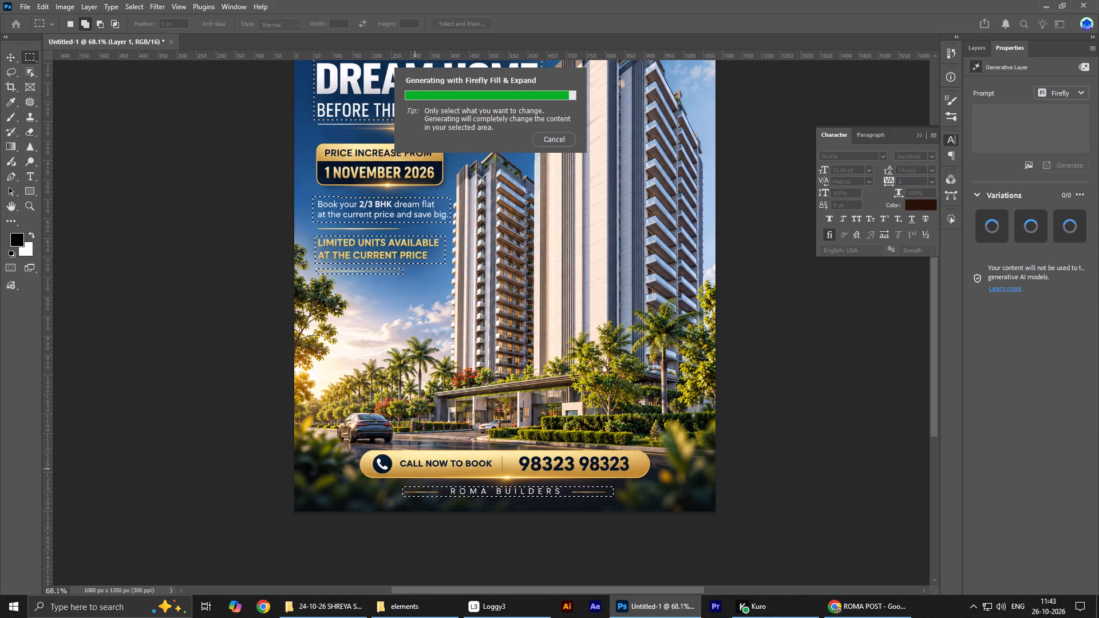
Merge the generated REMOVE layer with the poster image in Layer 1, keeping the Background separate.
{"action": "scroll", "coordinate": [506, 319], "scroll_direction": "up", "scroll_amount": 3}
{"action": "scroll", "coordinate": [506, 319], "scroll_direction": "down", "scroll_amount": 1}
{"action": "scroll", "coordinate": [506, 319], "scroll_direction": "up", "scroll_amount": 10}
{"action": "scroll", "coordinate": [517, 329], "scroll_direction": "down", "scroll_amount": 1}
{"action": "scroll", "coordinate": [517, 329], "scroll_direction": "up", "scroll_amount": 1}
{"action": "scroll", "coordinate": [517, 329], "scroll_direction": "down", "scroll_amount": 10}
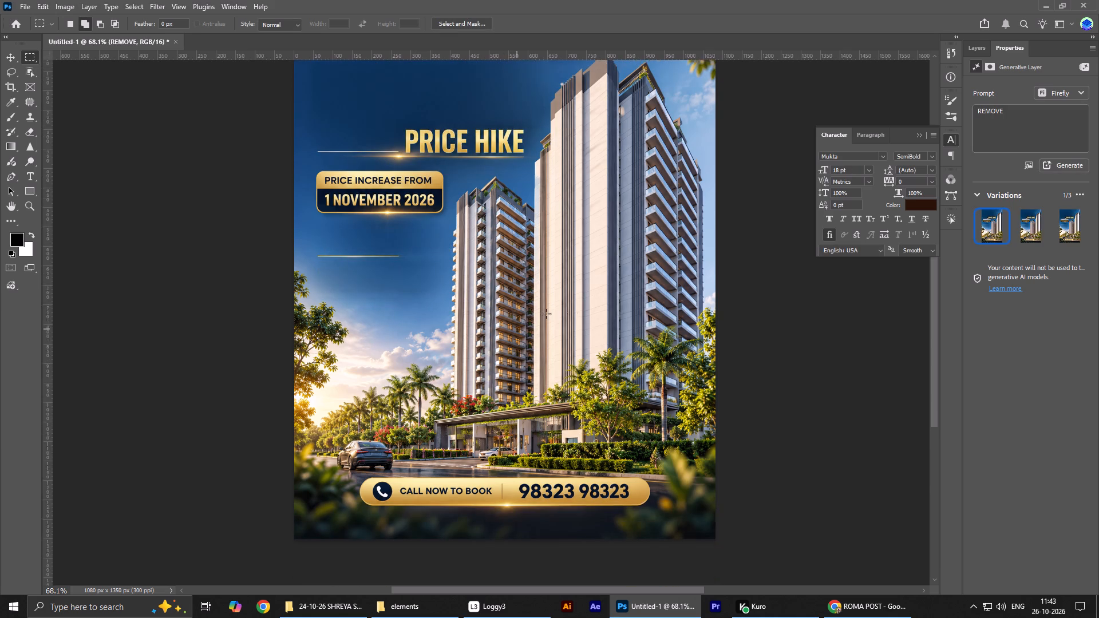
{"action": "left_click", "coordinate": [973, 50]}
{"action": "left_click", "coordinate": [1023, 134], "text": "shift"}
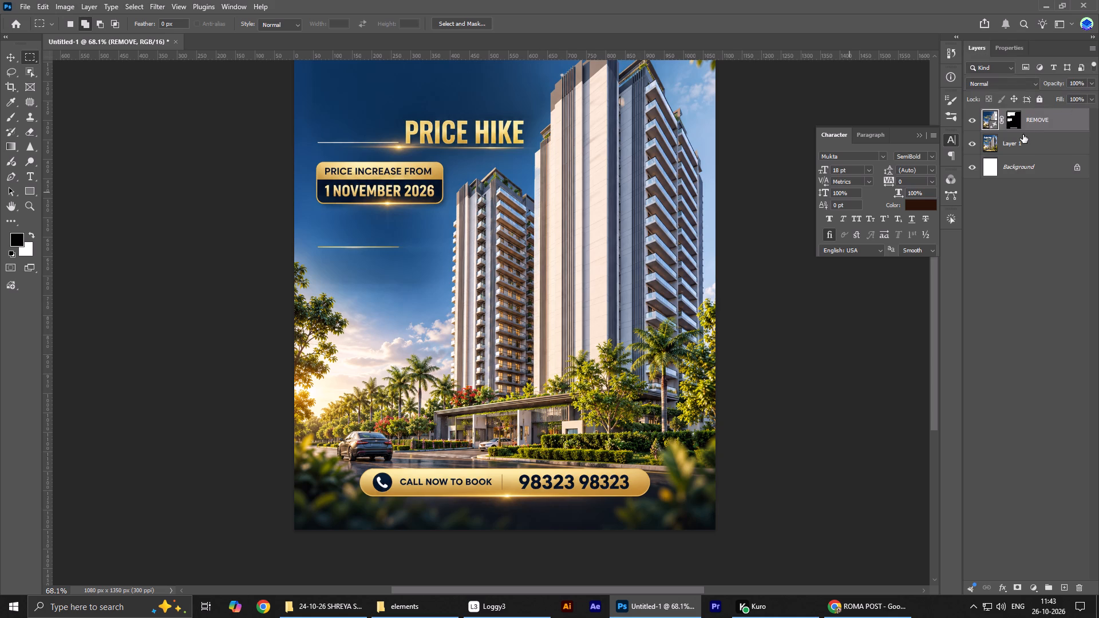
{"action": "key", "text": "ctrl+e"}
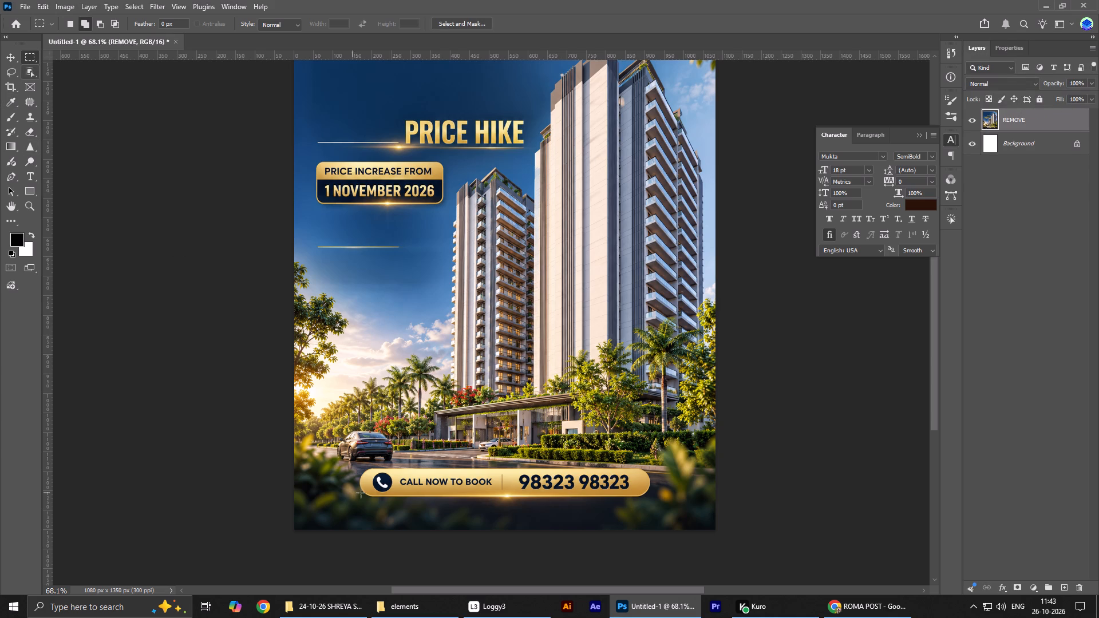
Select the gold CALL NOW TO BOOK banner with the Object Selection tool and copy it to a new layer.
{"action": "left_click", "coordinate": [32, 66]}
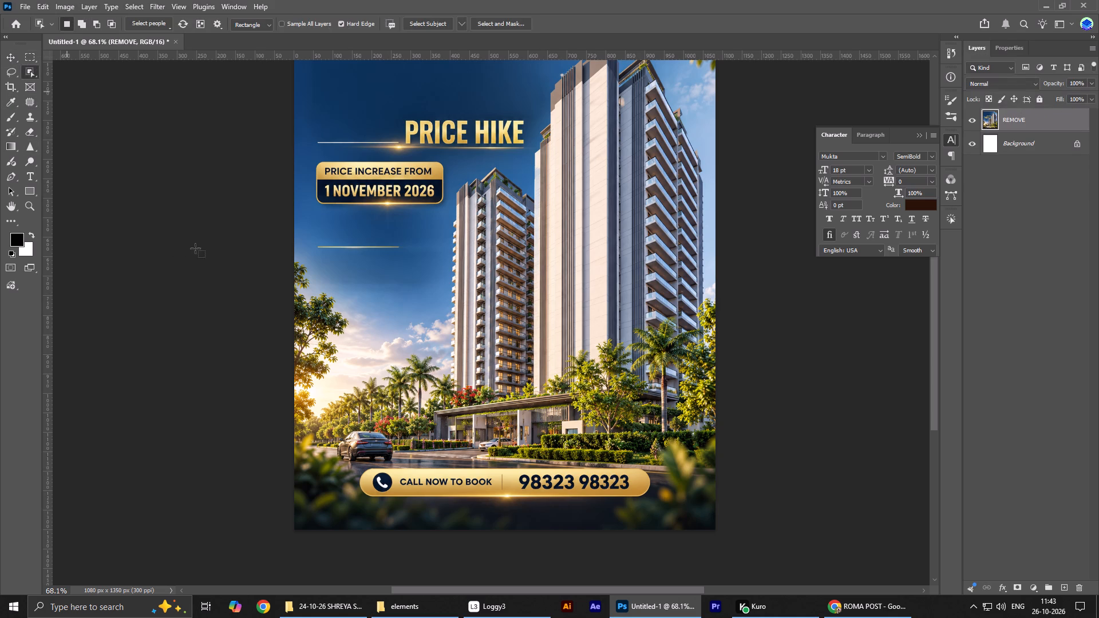
{"action": "left_click_drag", "start_coordinate": [350, 462], "coordinate": [690, 509]}
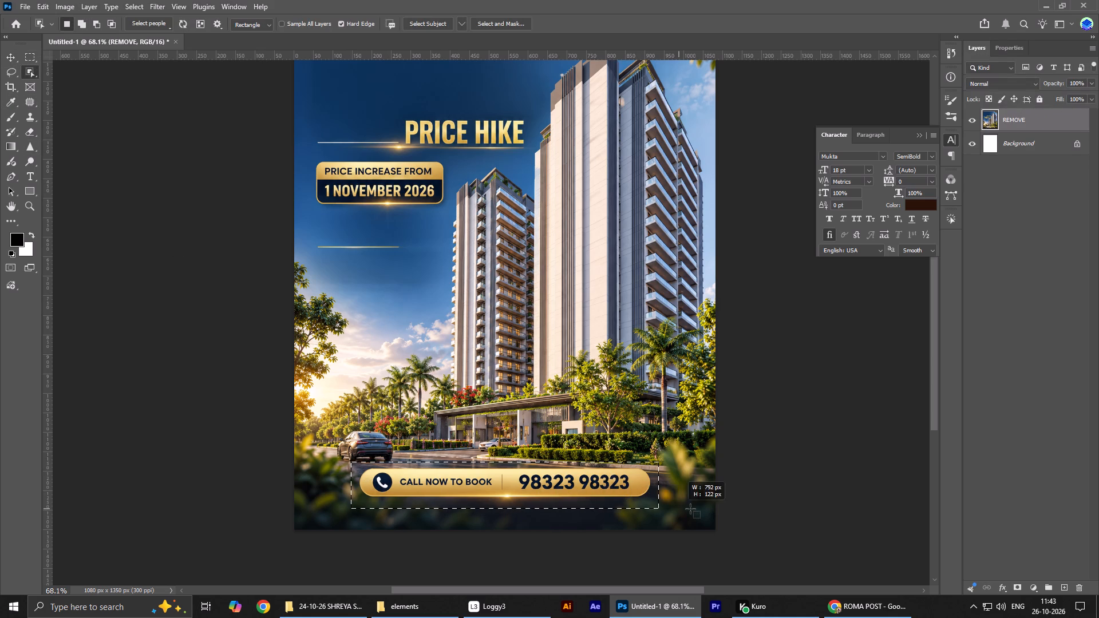
{"action": "left_click_drag", "start_coordinate": [690, 509], "coordinate": [659, 504]}
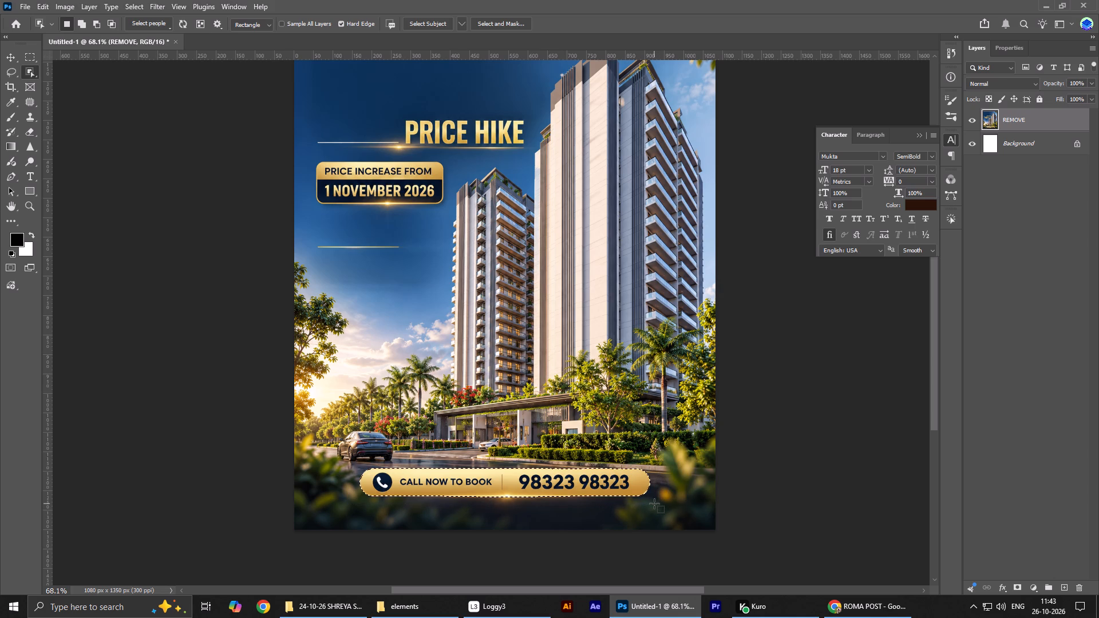
{"action": "key", "text": "ctrl+j"}
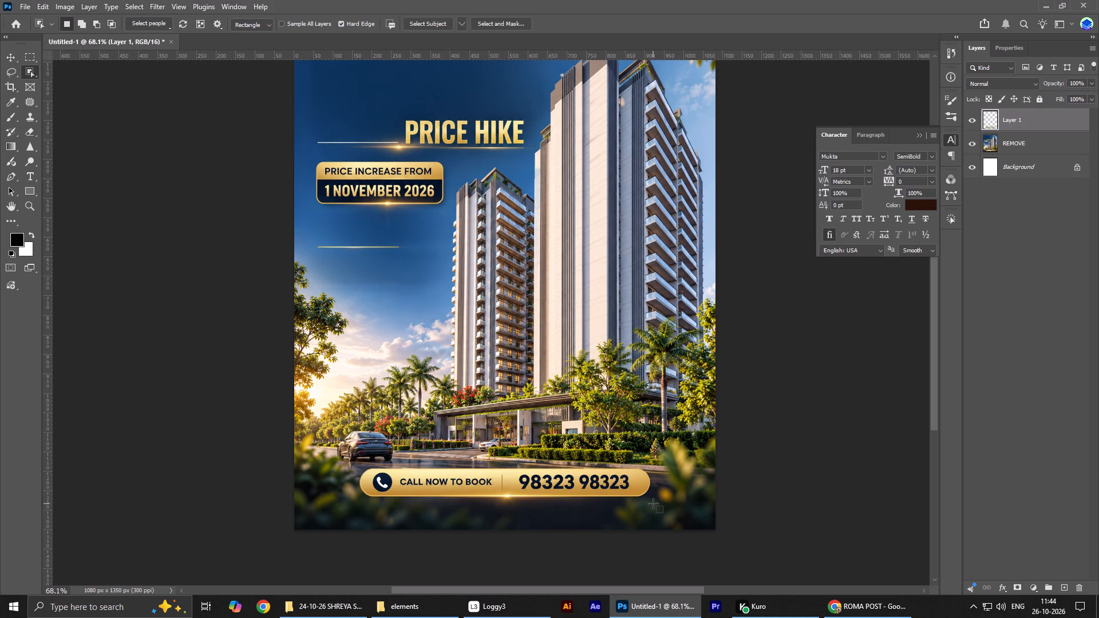
Load the copied banner's outline as a selection, add the REMOVE layer to the layer selection, and hide Layer 1.
{"action": "left_click", "coordinate": [997, 125], "text": "ctrl"}
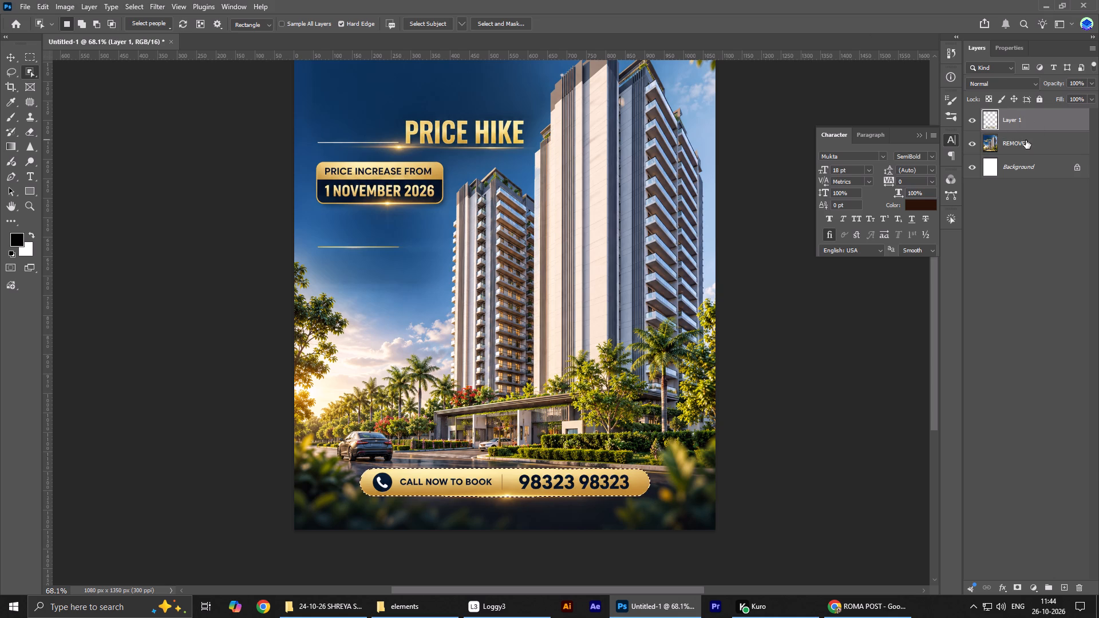
{"action": "left_click", "coordinate": [1028, 141], "text": "ctrl"}
{"action": "left_click", "coordinate": [971, 118]}
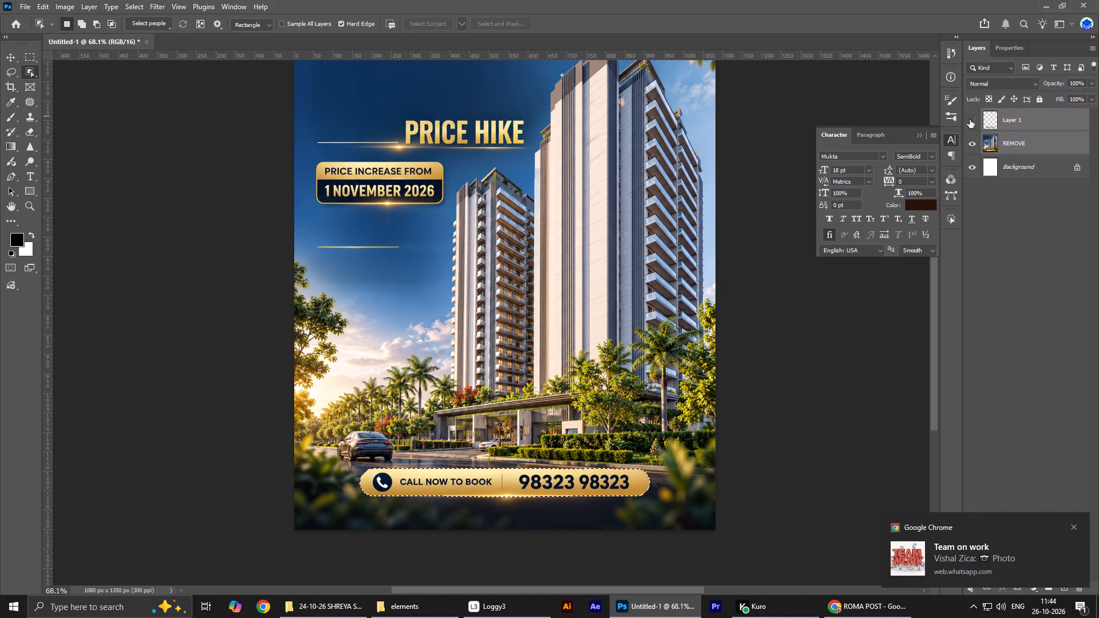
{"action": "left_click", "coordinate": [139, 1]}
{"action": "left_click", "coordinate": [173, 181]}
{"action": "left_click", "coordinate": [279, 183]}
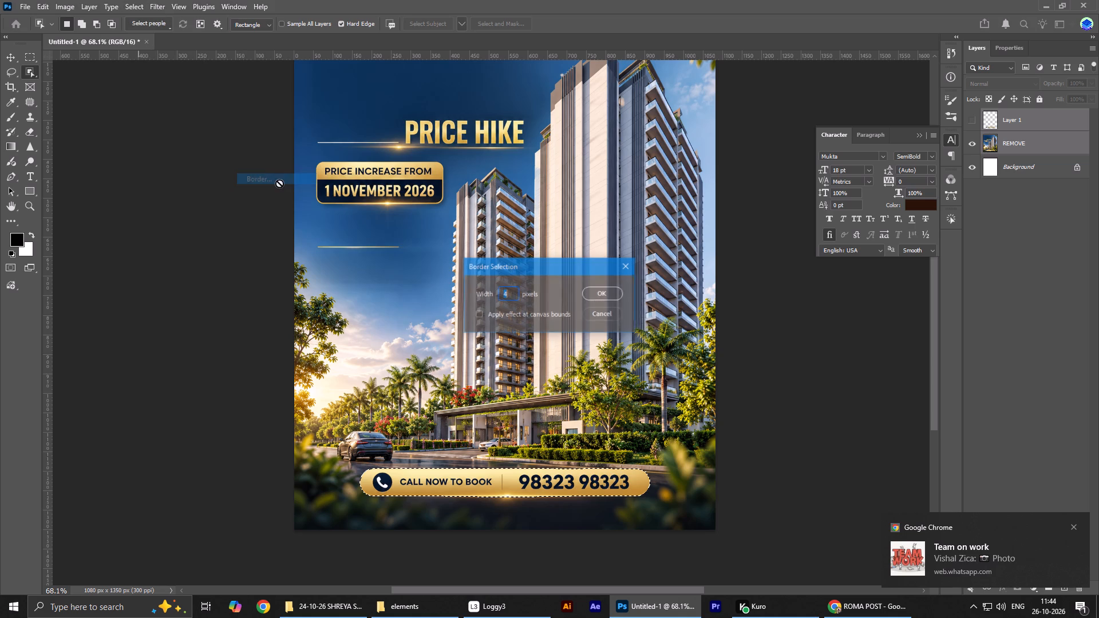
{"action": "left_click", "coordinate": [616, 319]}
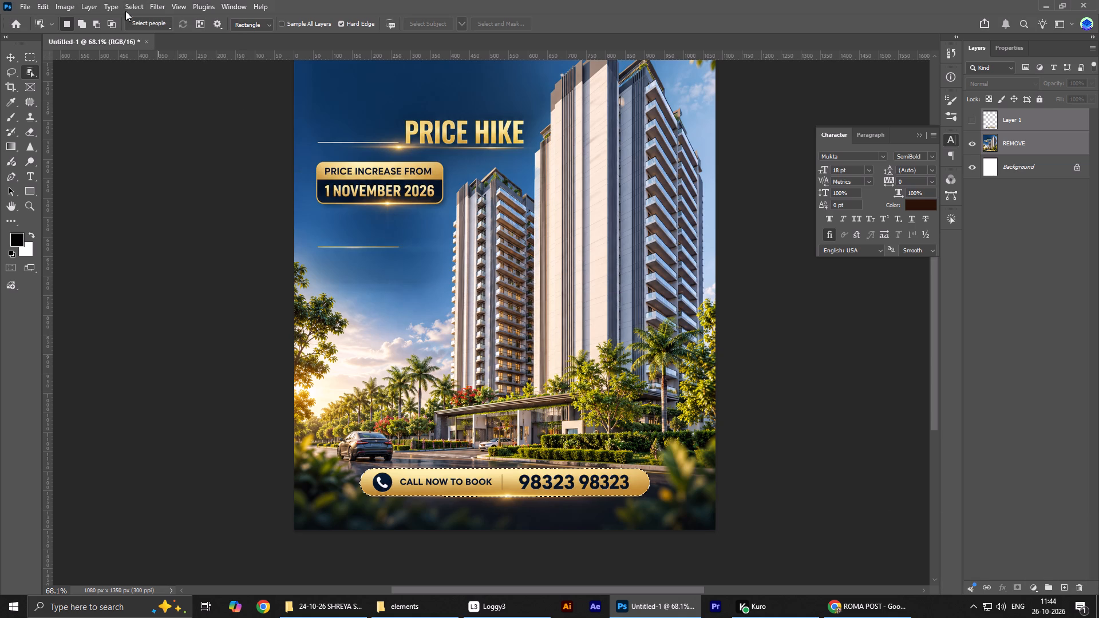
Expand the selection slightly beyond the CALL NOW TO BOOK banner's edge.
{"action": "left_click", "coordinate": [124, 5]}
{"action": "left_click", "coordinate": [168, 181]}
{"action": "left_click", "coordinate": [262, 205]}
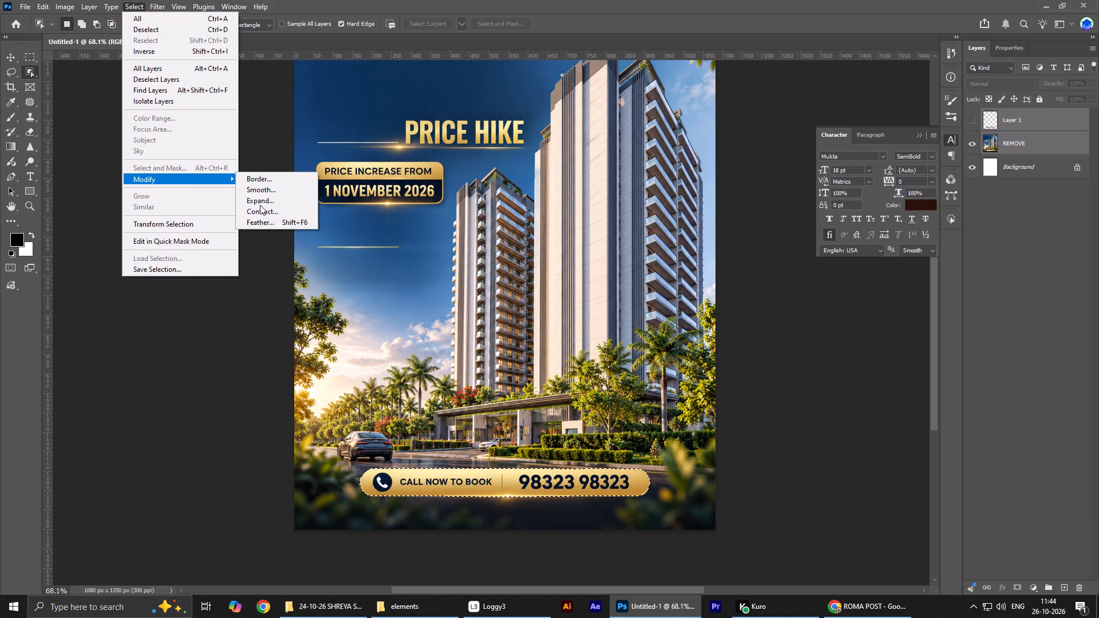
{"action": "left_click", "coordinate": [603, 294]}
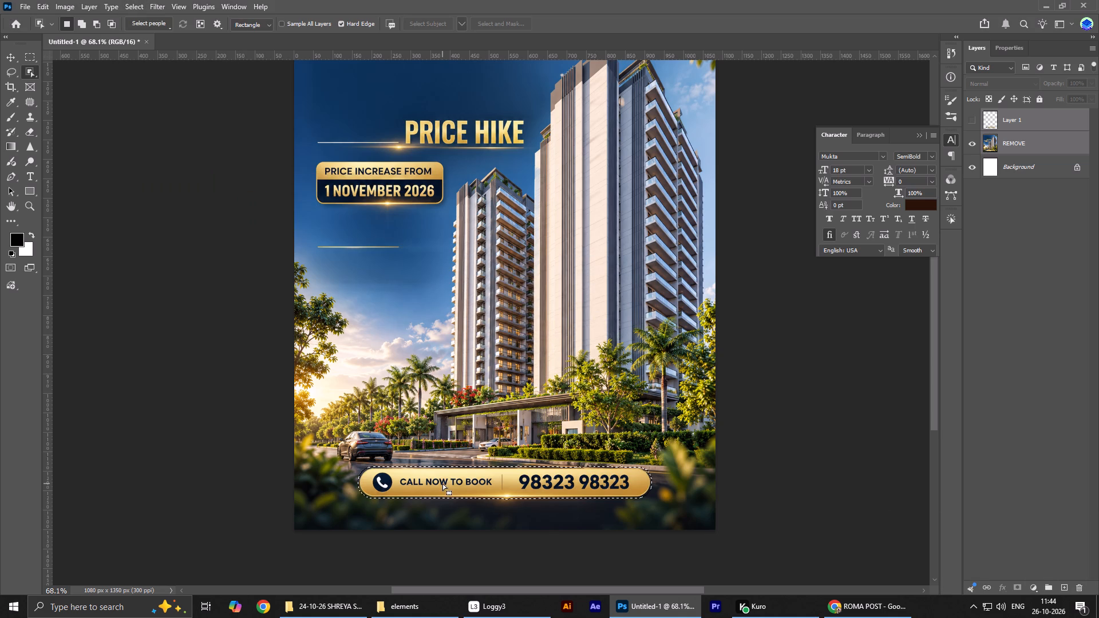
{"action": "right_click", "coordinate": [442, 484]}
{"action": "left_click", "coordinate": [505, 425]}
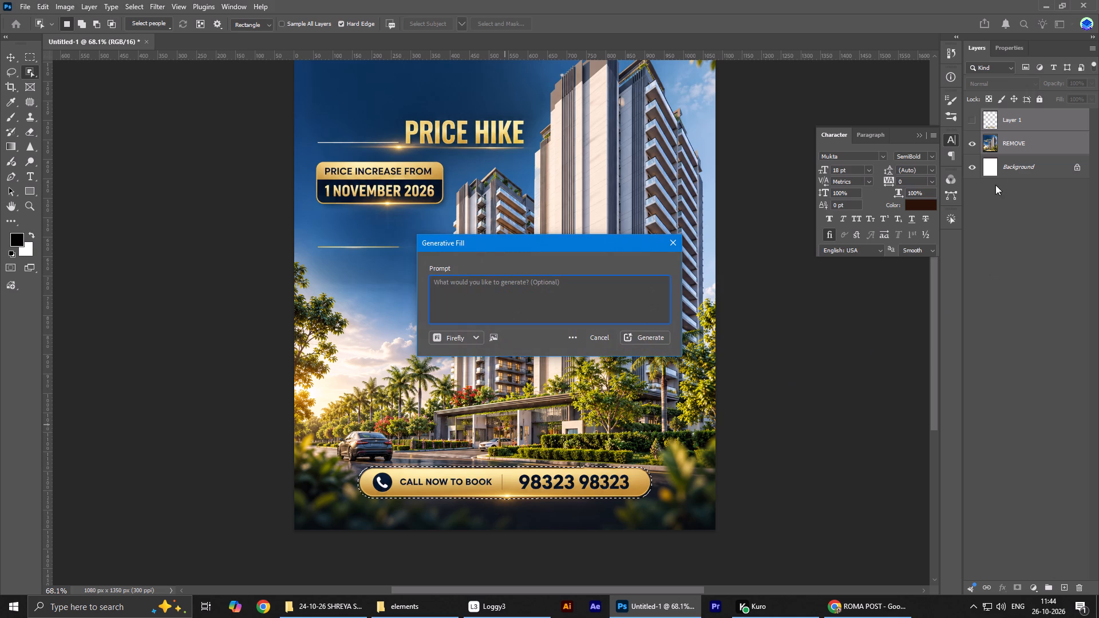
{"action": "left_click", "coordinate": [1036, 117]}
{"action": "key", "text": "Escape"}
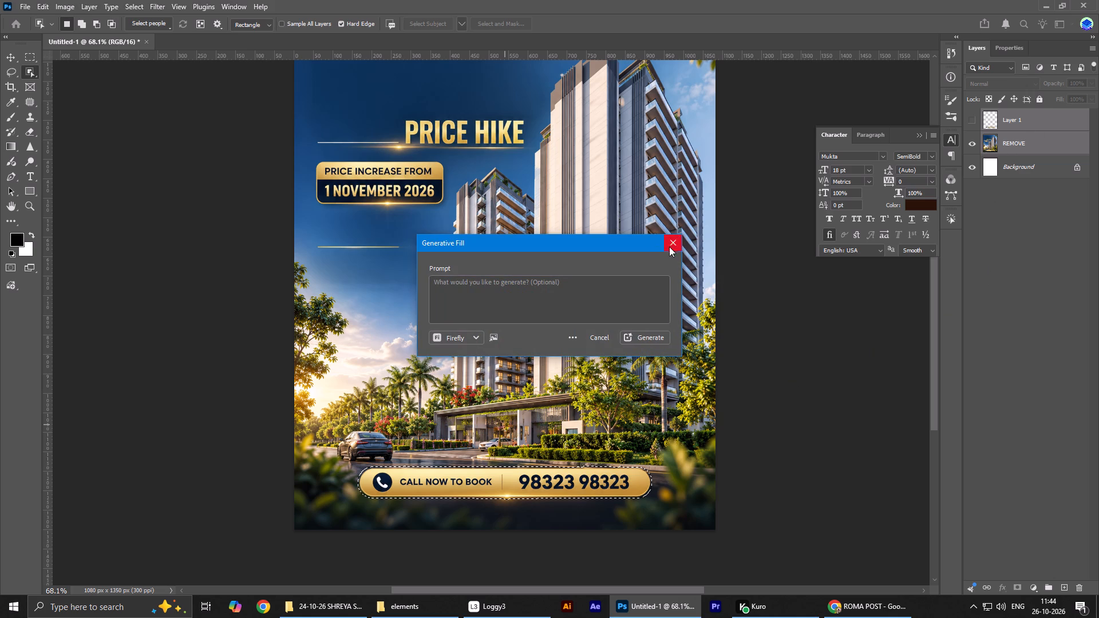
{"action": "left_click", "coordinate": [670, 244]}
With only the REMOVE layer active, run Generative Fill on the banner selection with the prompt REMOVE.
{"action": "left_click", "coordinate": [1051, 119], "text": "ctrl"}
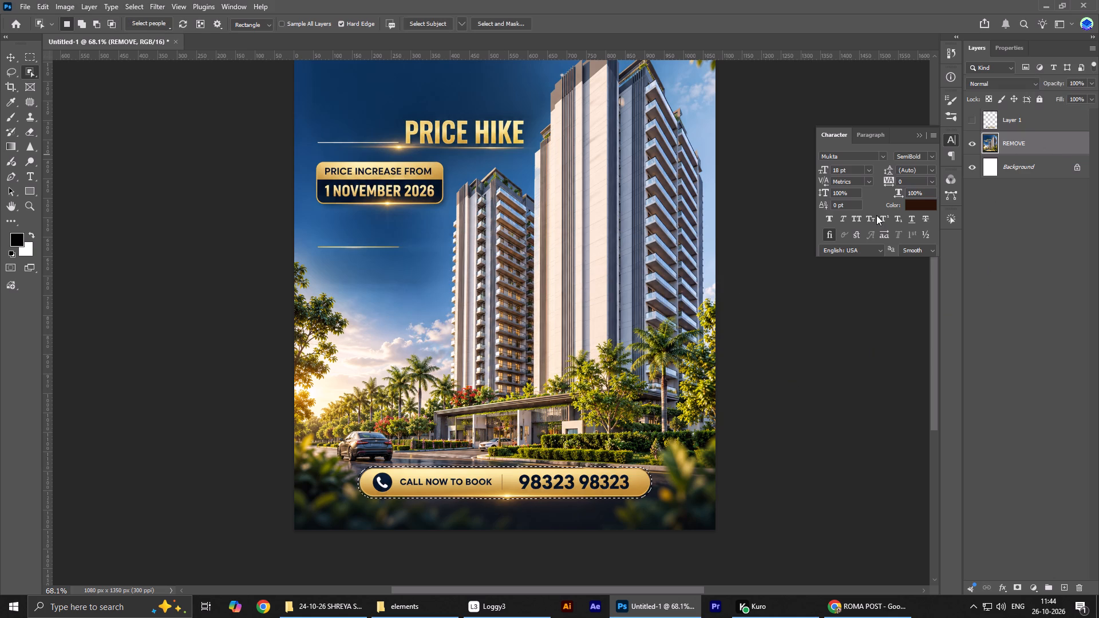
{"action": "right_click", "coordinate": [492, 484]}
{"action": "left_click", "coordinate": [537, 429]}
{"action": "type", "text": "REMOVE"}
{"action": "key", "text": "Return"}
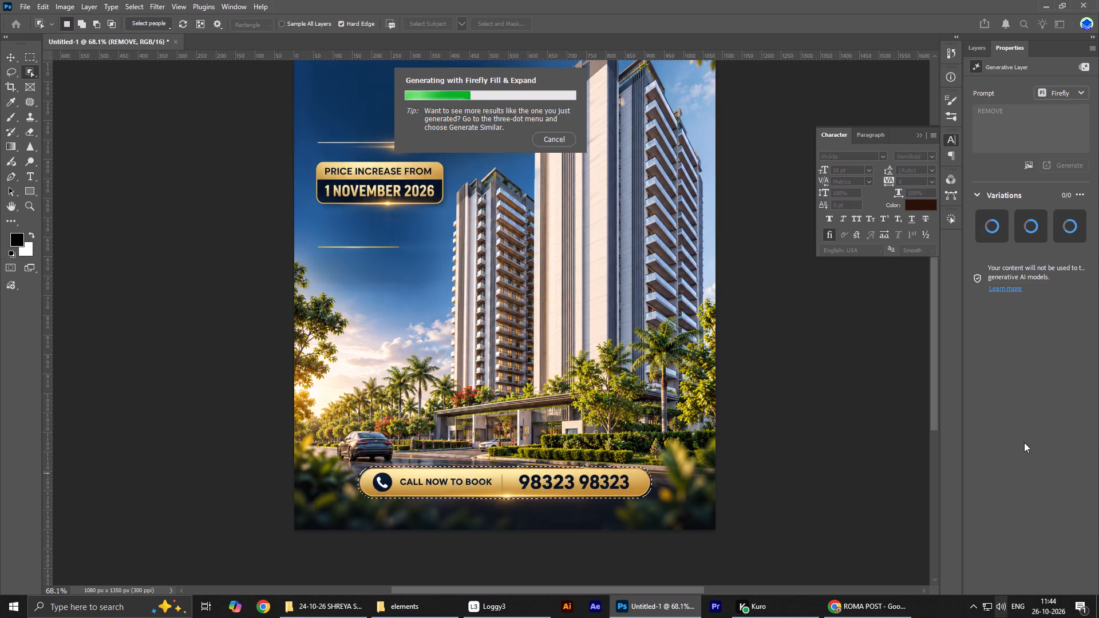
{"action": "scroll", "coordinate": [979, 393], "scroll_direction": "up", "scroll_amount": 2}
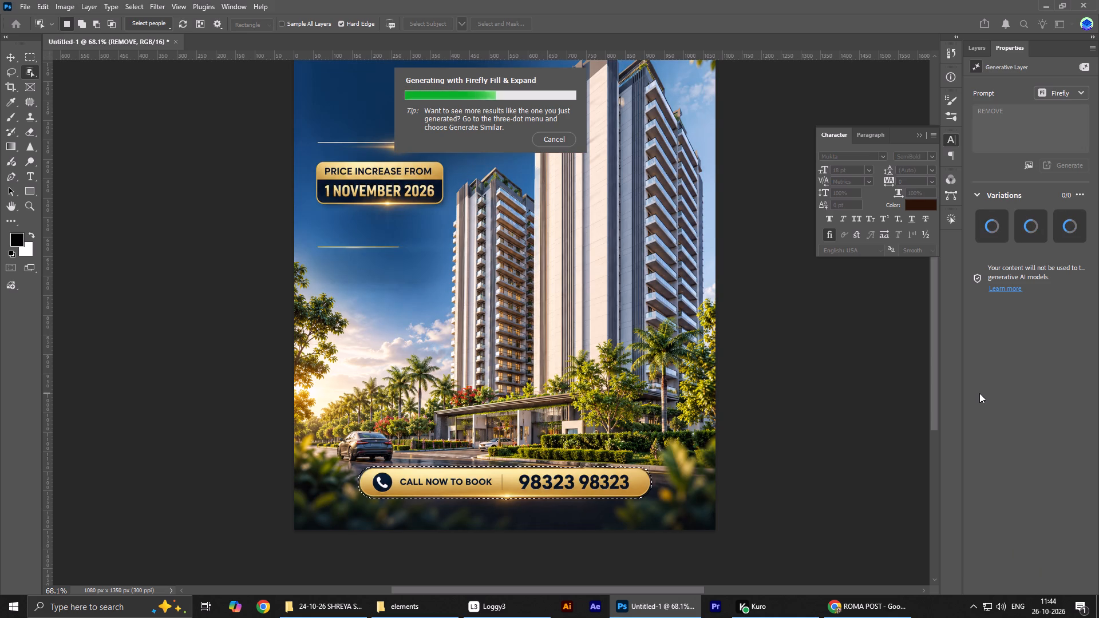
{"action": "scroll", "coordinate": [800, 396], "scroll_direction": "up", "scroll_amount": 4}
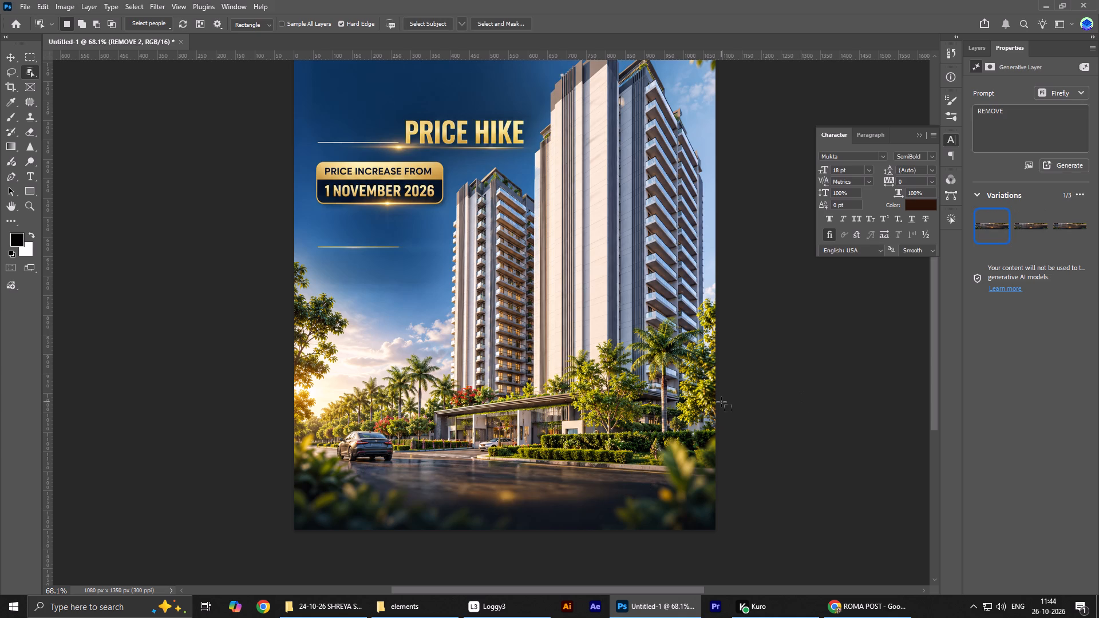
Merge the generated REMOVE 2 layer with the REMOVE poster image layer, keeping Layer 1 and Background separate.
{"action": "left_click", "coordinate": [977, 47]}
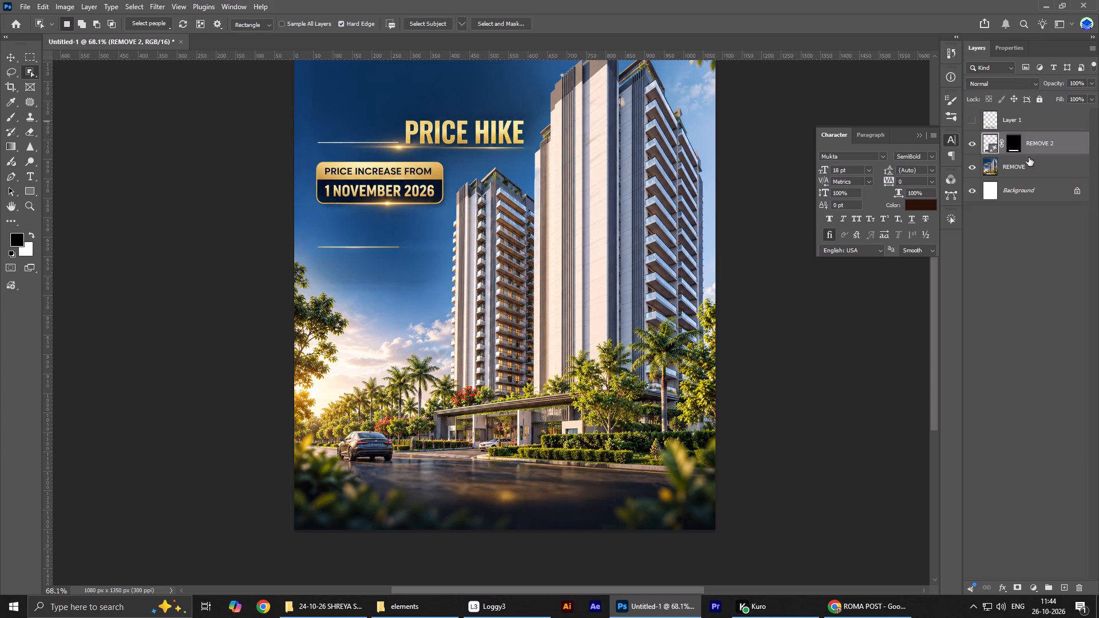
{"action": "left_click", "coordinate": [1034, 159], "text": "shift"}
{"action": "key", "text": "ctrl+e"}
Show Layer 1 again and move its CALL NOW TO BOOK banner up over the hedge in front of the building entrance.
{"action": "key", "text": "ctrl+0"}
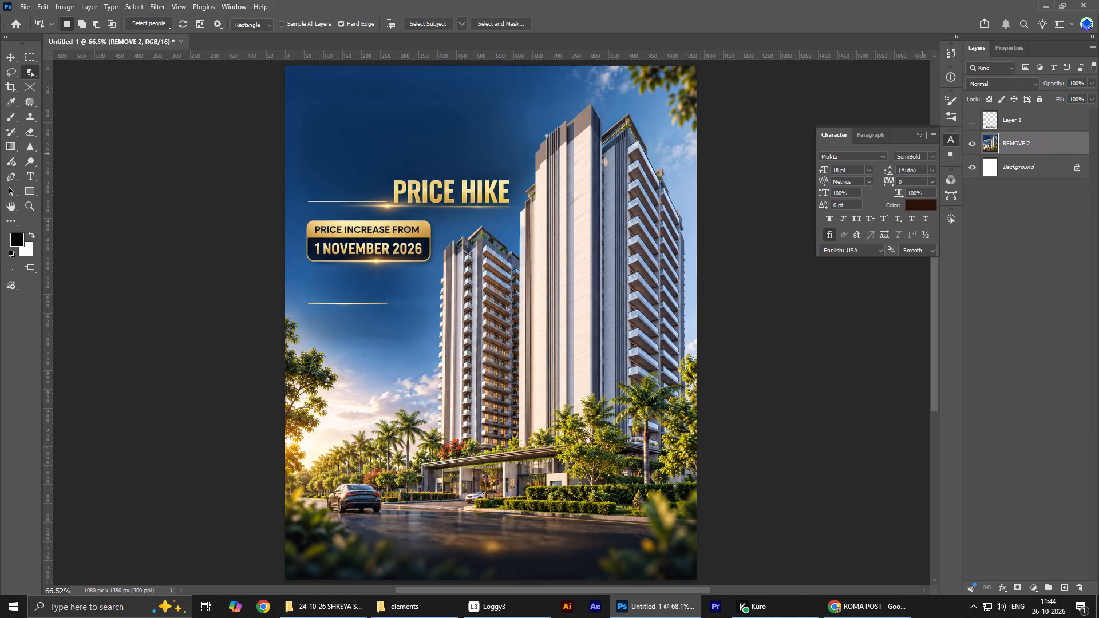
{"action": "key", "text": "v"}
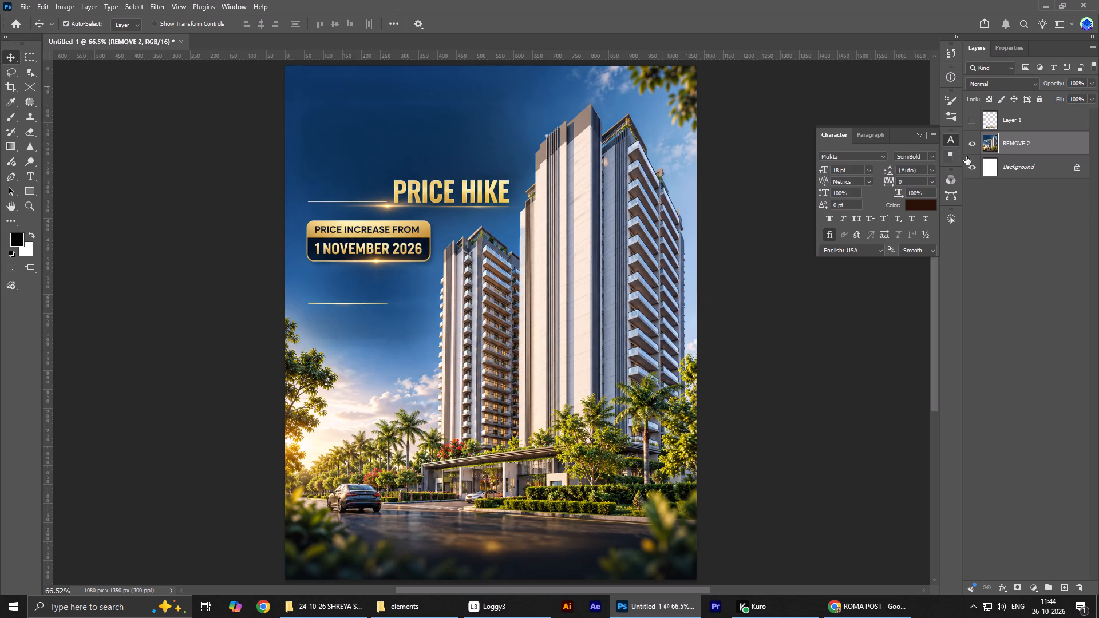
{"action": "left_click", "coordinate": [971, 115]}
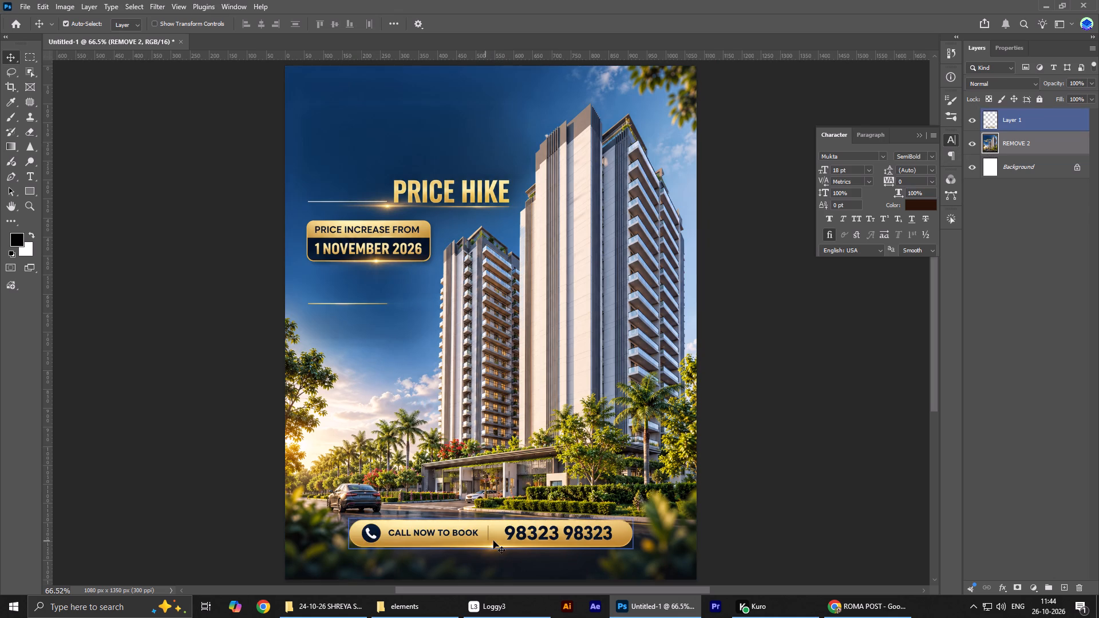
{"action": "left_click_drag", "start_coordinate": [493, 541], "coordinate": [511, 369]}
{"action": "left_click_drag", "start_coordinate": [541, 360], "coordinate": [522, 359]}
{"action": "left_click_drag", "start_coordinate": [531, 359], "coordinate": [539, 422]}
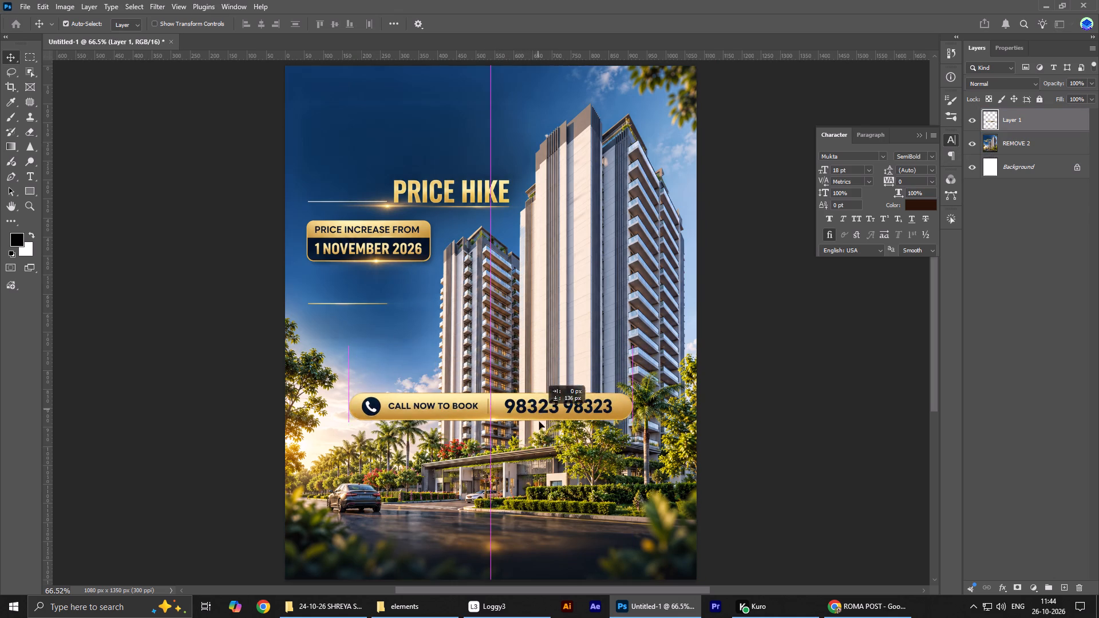
{"action": "left_click_drag", "start_coordinate": [539, 422], "coordinate": [559, 479]}
Save the document as Photoshop file 26.10.2026 Roma Price Hike Post in the POSTS folder of ROMA BUILDER.
{"action": "key", "text": "ctrl+s"}
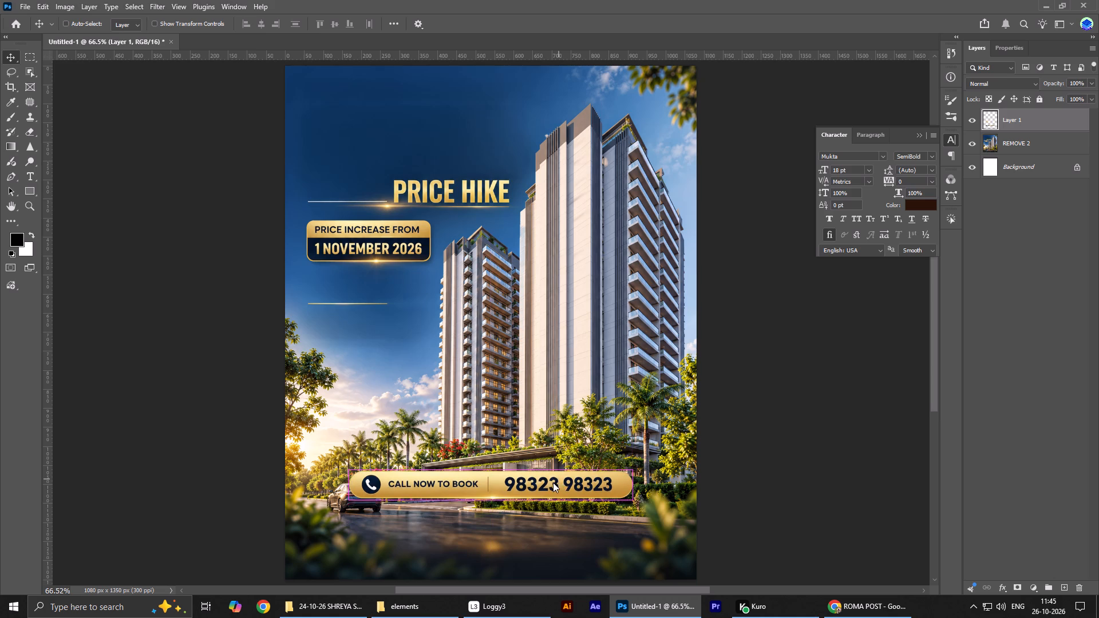
{"action": "key", "text": "Escape"}
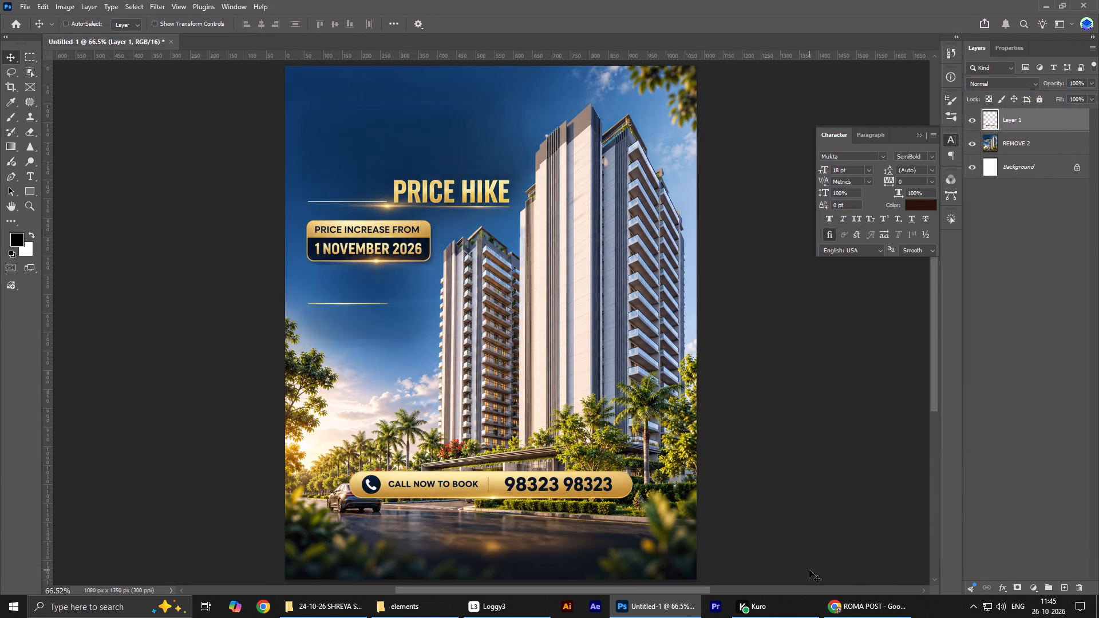
{"action": "key", "text": "ctrl+s"}
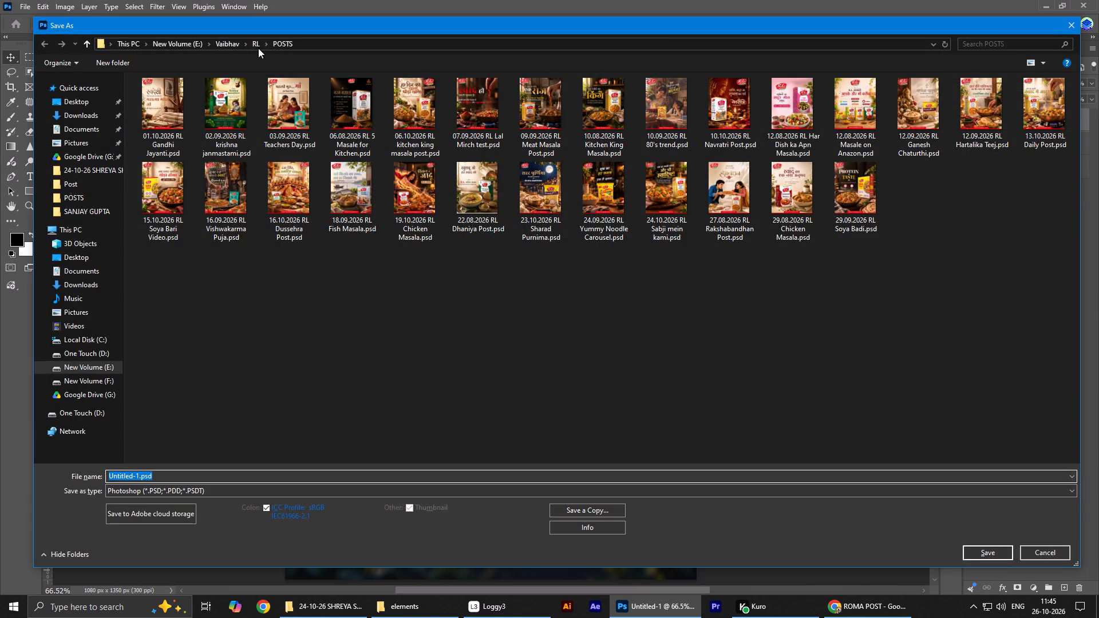
{"action": "left_click", "coordinate": [234, 46]}
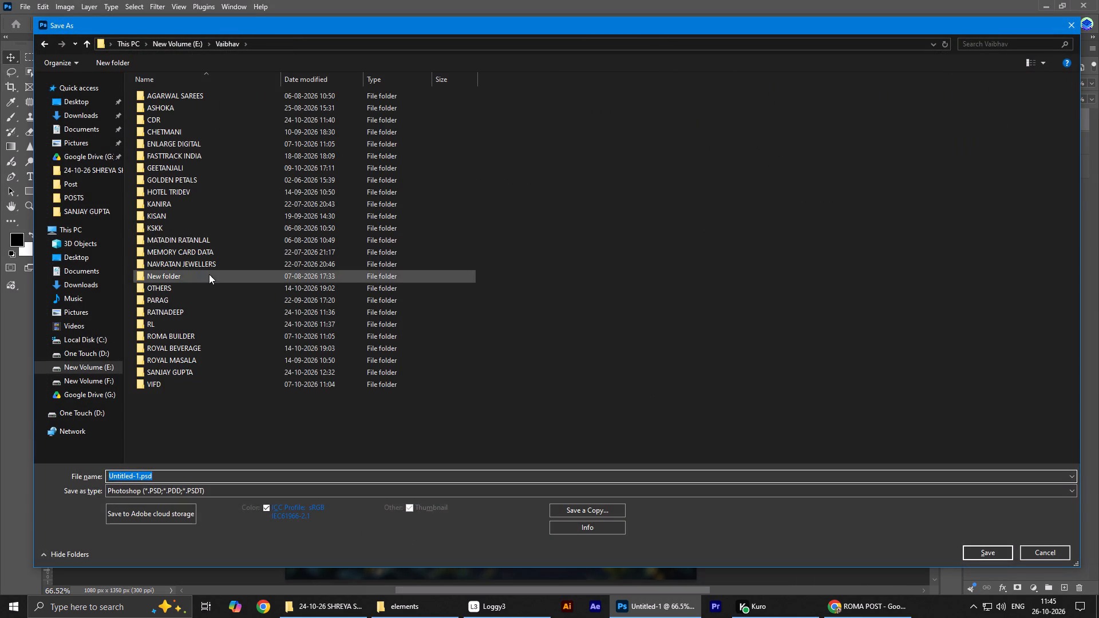
{"action": "double_click", "coordinate": [206, 334]}
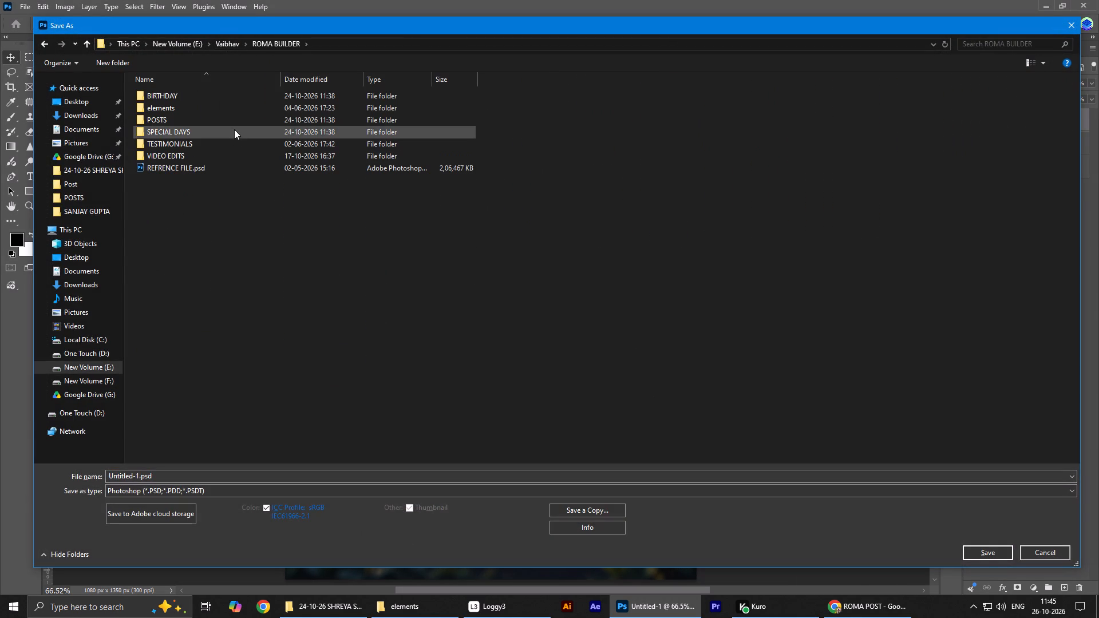
{"action": "double_click", "coordinate": [239, 123]}
{"action": "left_click", "coordinate": [194, 472]}
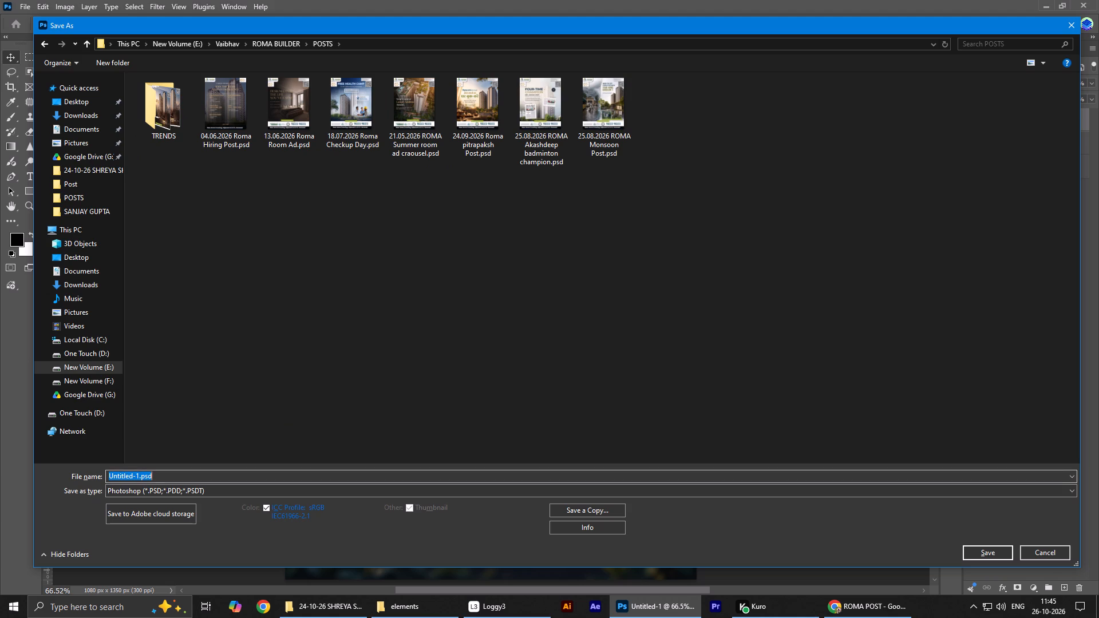
{"action": "type", "text": "26.10.2026 Roma"}
{"action": "key", "text": "space"}
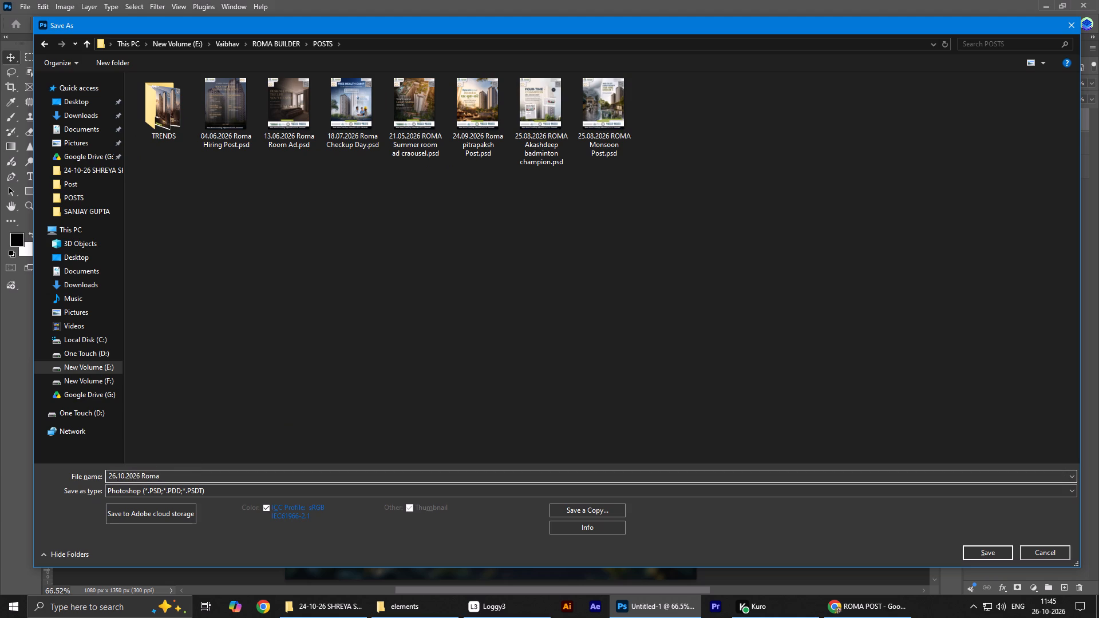
{"action": "type", "text": "Price Hike Post"}
{"action": "key", "text": "Return"}
{"action": "key", "text": "Return"}
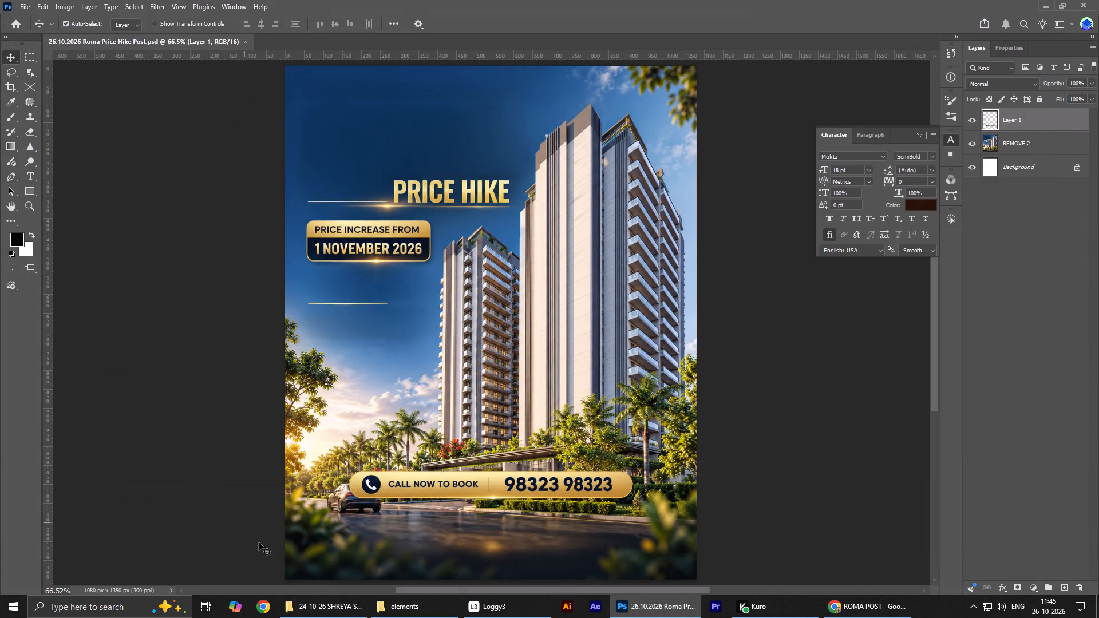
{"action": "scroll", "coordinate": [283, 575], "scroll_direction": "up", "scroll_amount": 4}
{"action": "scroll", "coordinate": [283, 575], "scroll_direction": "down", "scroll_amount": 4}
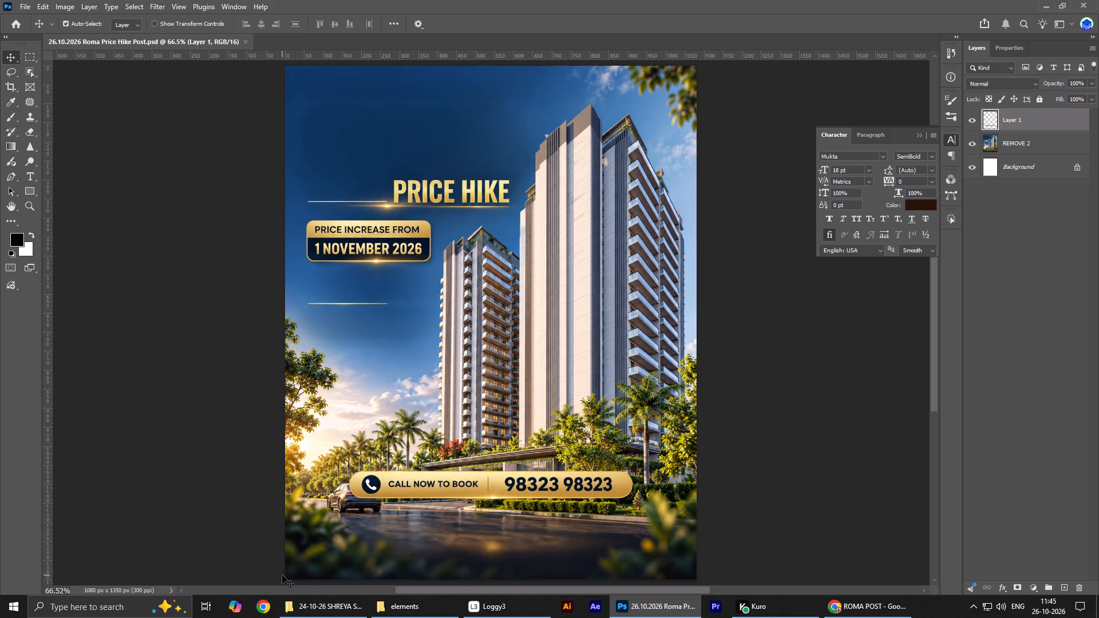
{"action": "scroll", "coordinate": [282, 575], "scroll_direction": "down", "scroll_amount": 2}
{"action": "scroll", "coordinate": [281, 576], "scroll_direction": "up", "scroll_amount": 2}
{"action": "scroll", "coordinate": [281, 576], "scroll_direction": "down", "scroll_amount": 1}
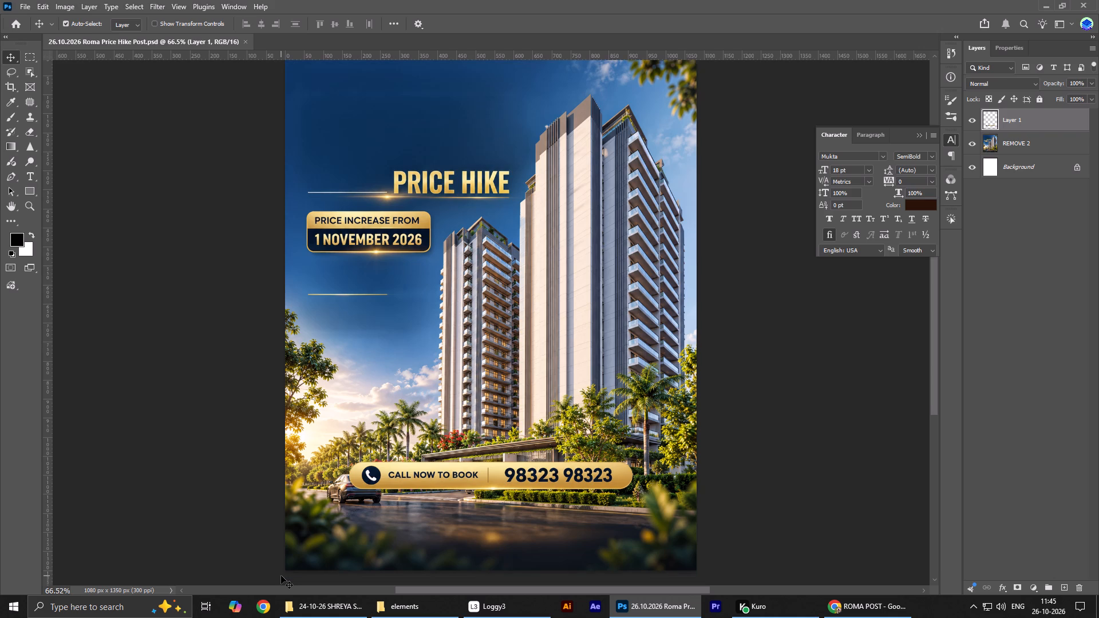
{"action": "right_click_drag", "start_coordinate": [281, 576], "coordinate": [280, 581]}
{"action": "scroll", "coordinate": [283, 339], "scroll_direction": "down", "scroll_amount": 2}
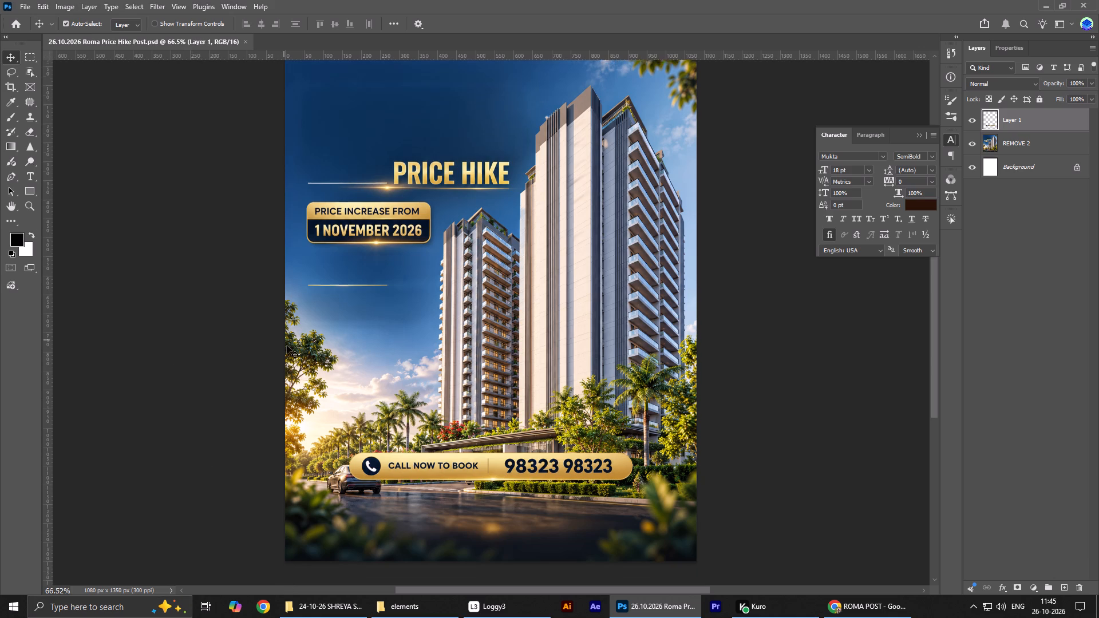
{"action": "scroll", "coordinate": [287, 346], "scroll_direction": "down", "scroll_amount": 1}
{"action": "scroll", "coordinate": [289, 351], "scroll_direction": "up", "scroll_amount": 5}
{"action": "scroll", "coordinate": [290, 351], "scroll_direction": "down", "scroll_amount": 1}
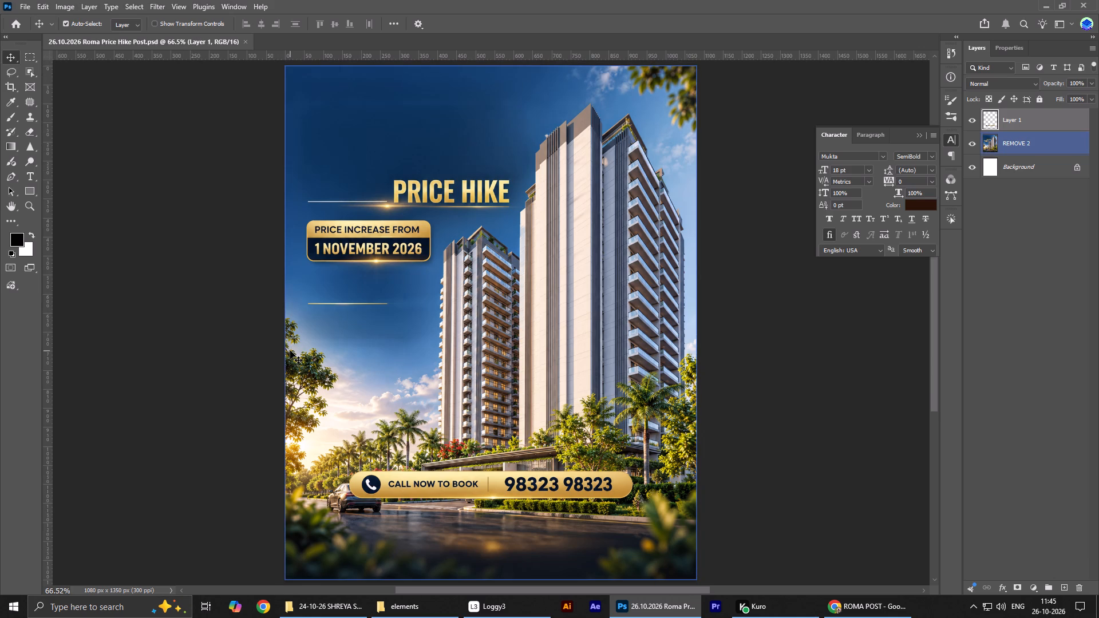
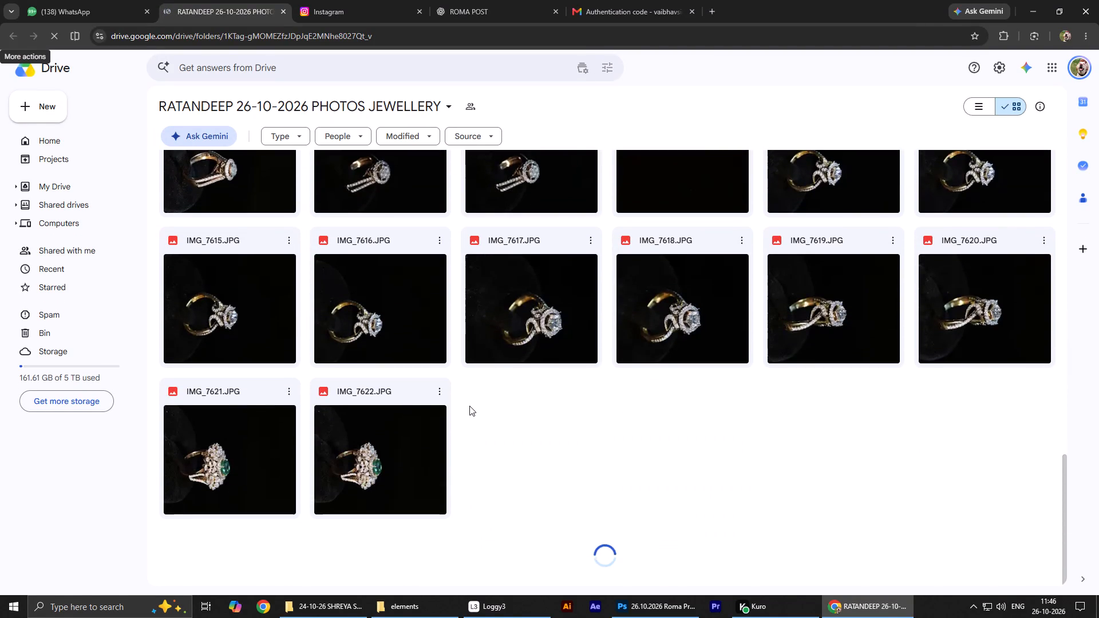
Look through the jewellery photos in the RATANDEEP 26-10-2026 PHOTOS JEWELLERY Drive folder down to the last ones.
{"action": "scroll", "coordinate": [469, 406], "scroll_direction": "down", "scroll_amount": 20}
{"action": "scroll", "coordinate": [469, 406], "scroll_direction": "down", "scroll_amount": 8}
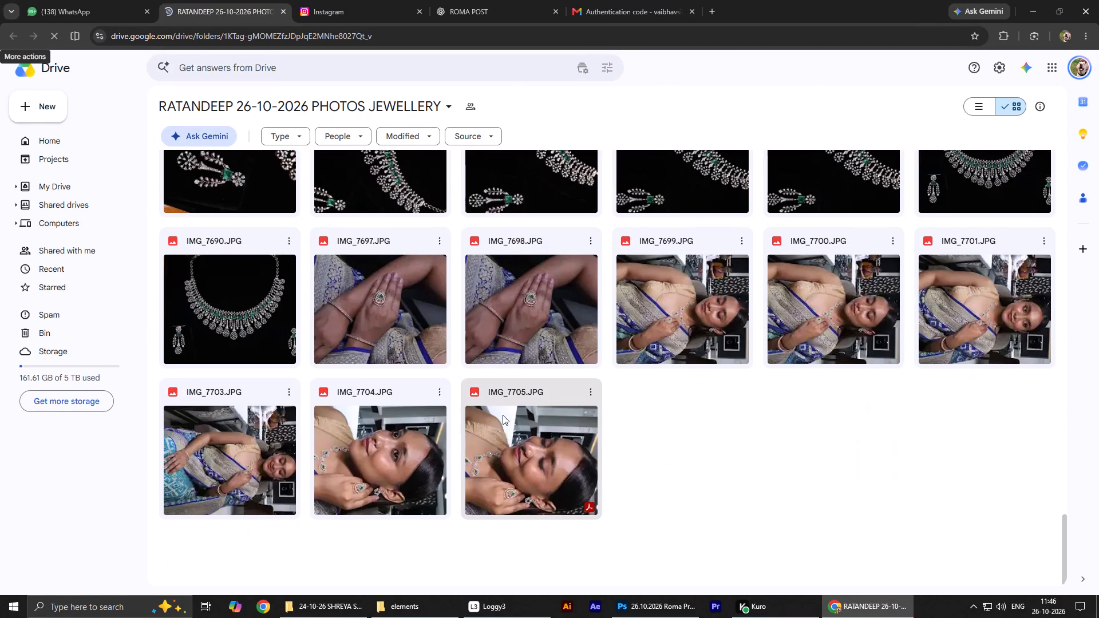
{"action": "scroll", "coordinate": [580, 441], "scroll_direction": "down", "scroll_amount": 1}
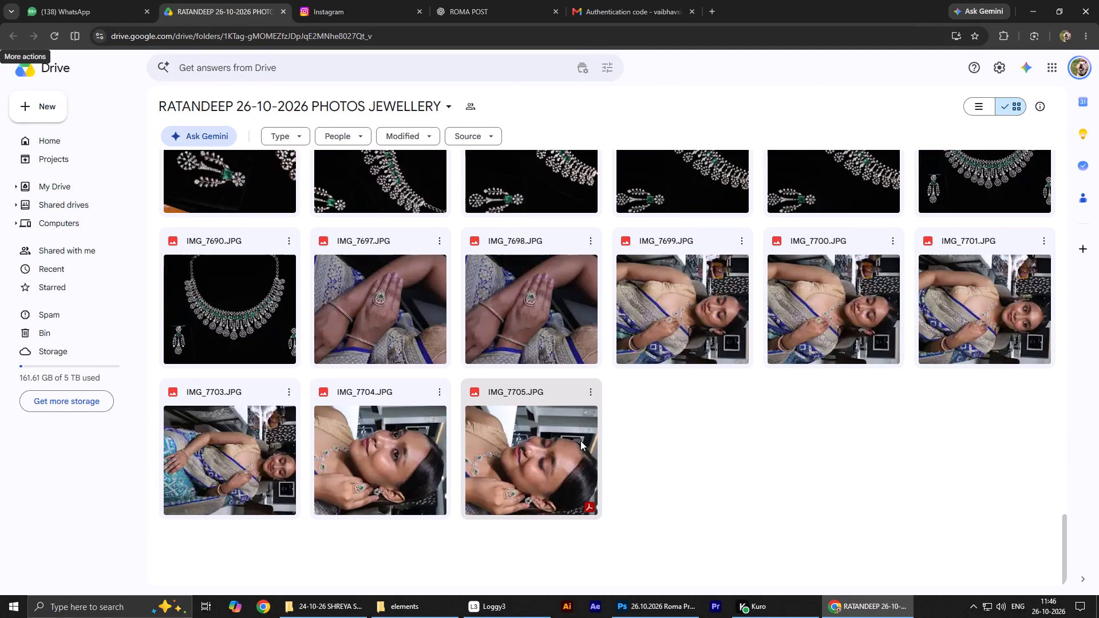
{"action": "scroll", "coordinate": [580, 441], "scroll_direction": "down", "scroll_amount": 12}
{"action": "scroll", "coordinate": [651, 446], "scroll_direction": "up", "scroll_amount": 6}
{"action": "scroll", "coordinate": [658, 459], "scroll_direction": "down", "scroll_amount": 14}
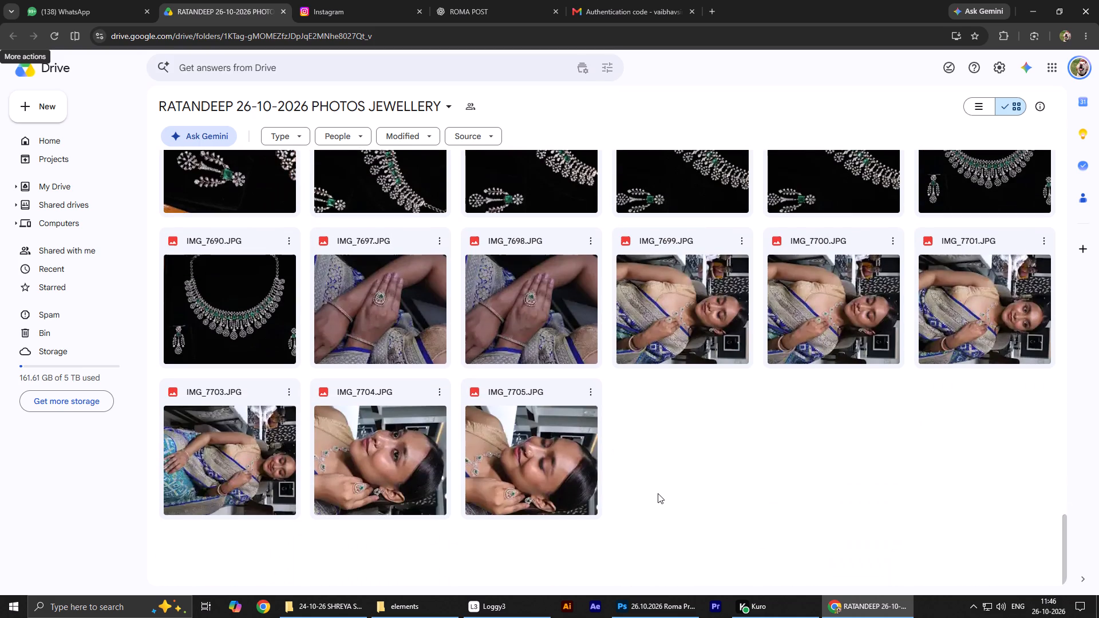
{"action": "left_click", "coordinate": [558, 485], "text": "shift"}
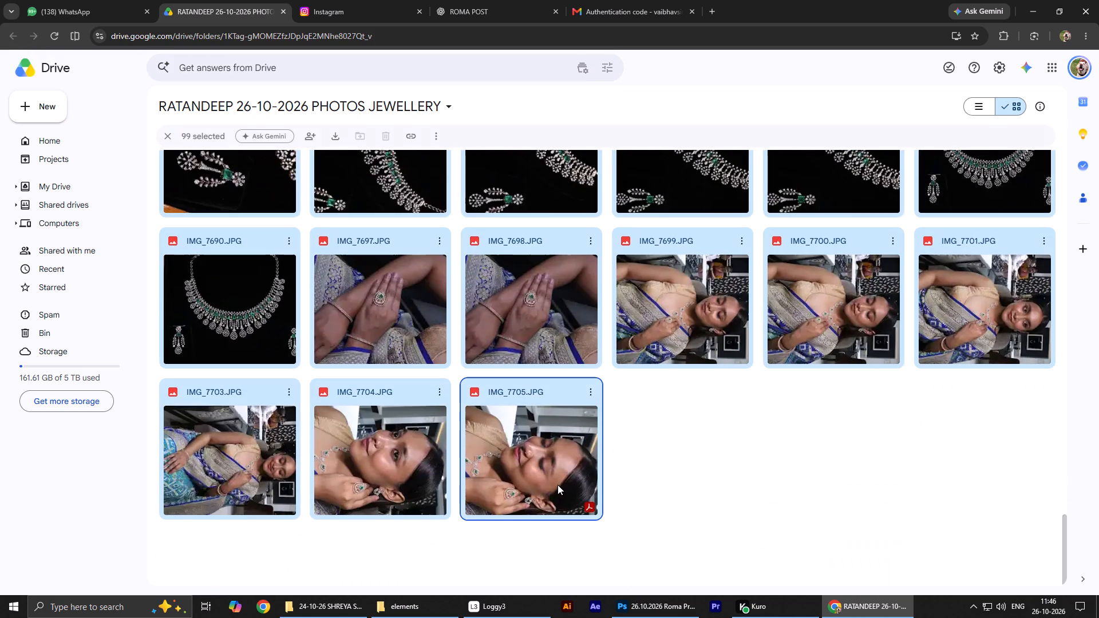
{"action": "scroll", "coordinate": [626, 497], "scroll_direction": "up", "scroll_amount": 4}
{"action": "scroll", "coordinate": [626, 497], "scroll_direction": "down", "scroll_amount": 11}
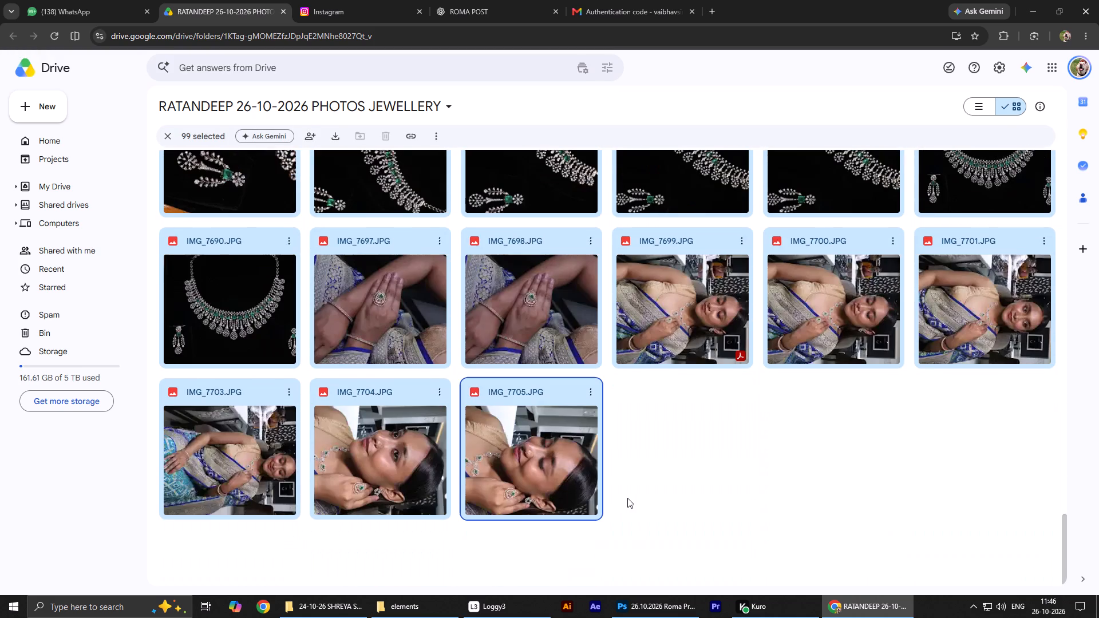
{"action": "scroll", "coordinate": [627, 498], "scroll_direction": "down", "scroll_amount": 2}
{"action": "key", "text": "Escape"}
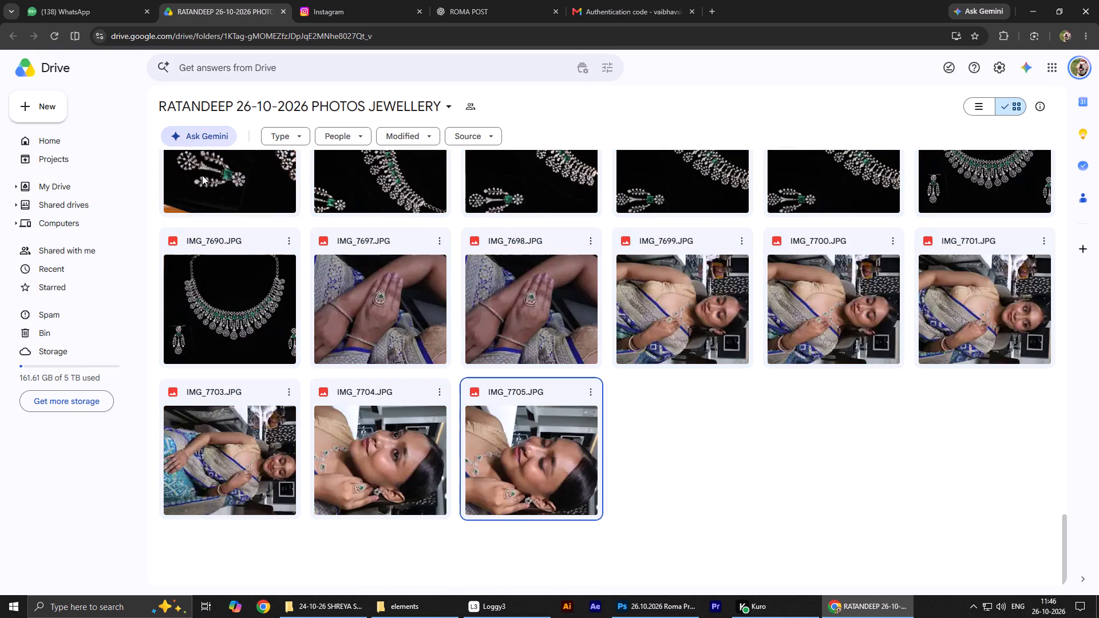
{"action": "scroll", "coordinate": [635, 501], "scroll_direction": "up", "scroll_amount": 3}
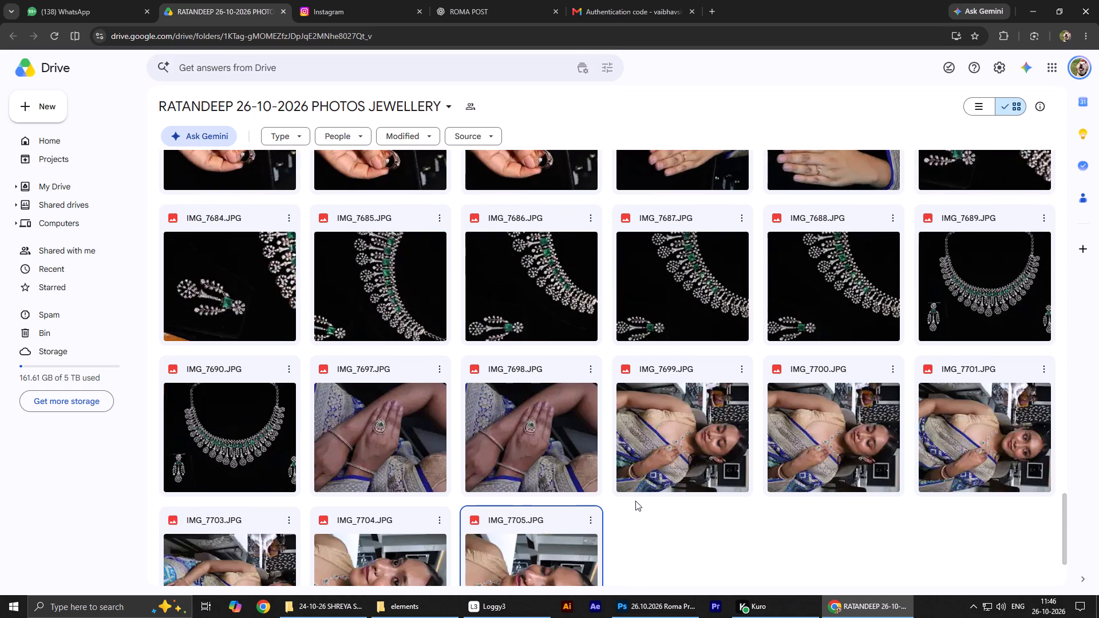
{"action": "scroll", "coordinate": [635, 501], "scroll_direction": "up", "scroll_amount": 1}
{"action": "scroll", "coordinate": [635, 501], "scroll_direction": "down", "scroll_amount": 5}
{"action": "scroll", "coordinate": [635, 501], "scroll_direction": "up", "scroll_amount": 1}
{"action": "scroll", "coordinate": [630, 500], "scroll_direction": "down", "scroll_amount": 6}
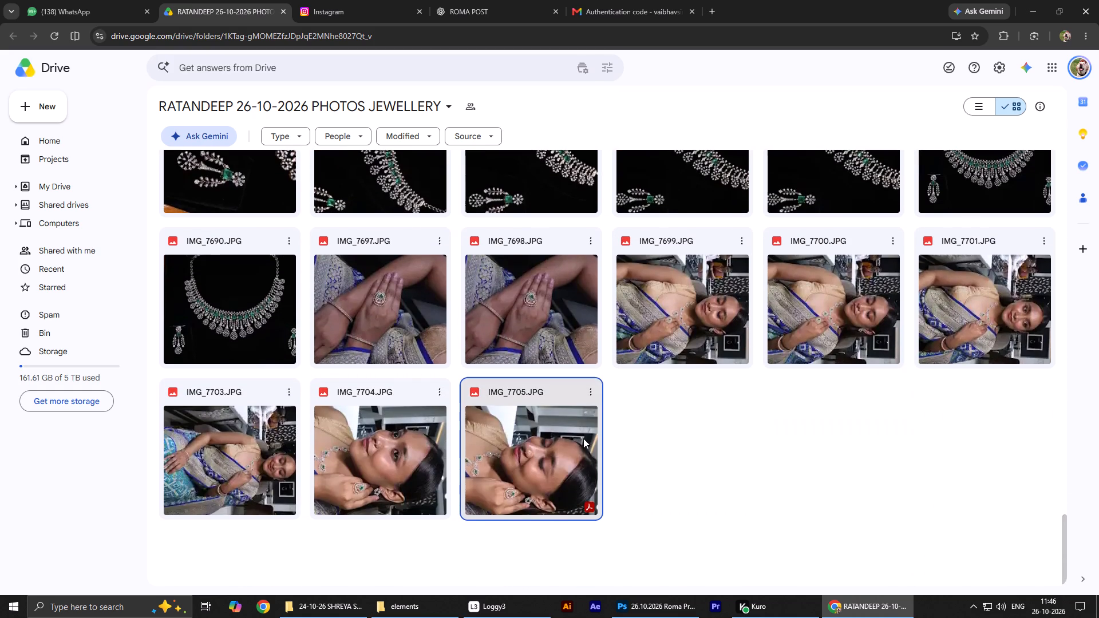
{"action": "scroll", "coordinate": [583, 438], "scroll_direction": "down", "scroll_amount": 5}
Add a shortcut to the RATANDEEP 26-10-2026 PHOTOS JEWELLERY folder in the Vaibhav shared drive.
{"action": "left_click", "coordinate": [452, 106]}
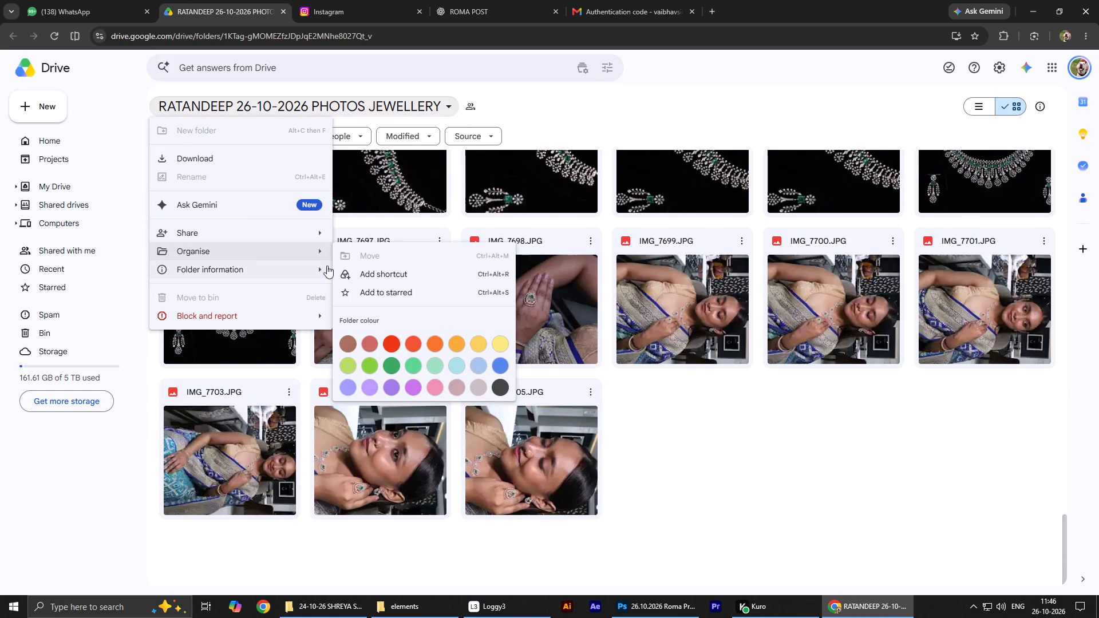
{"action": "left_click", "coordinate": [369, 268]}
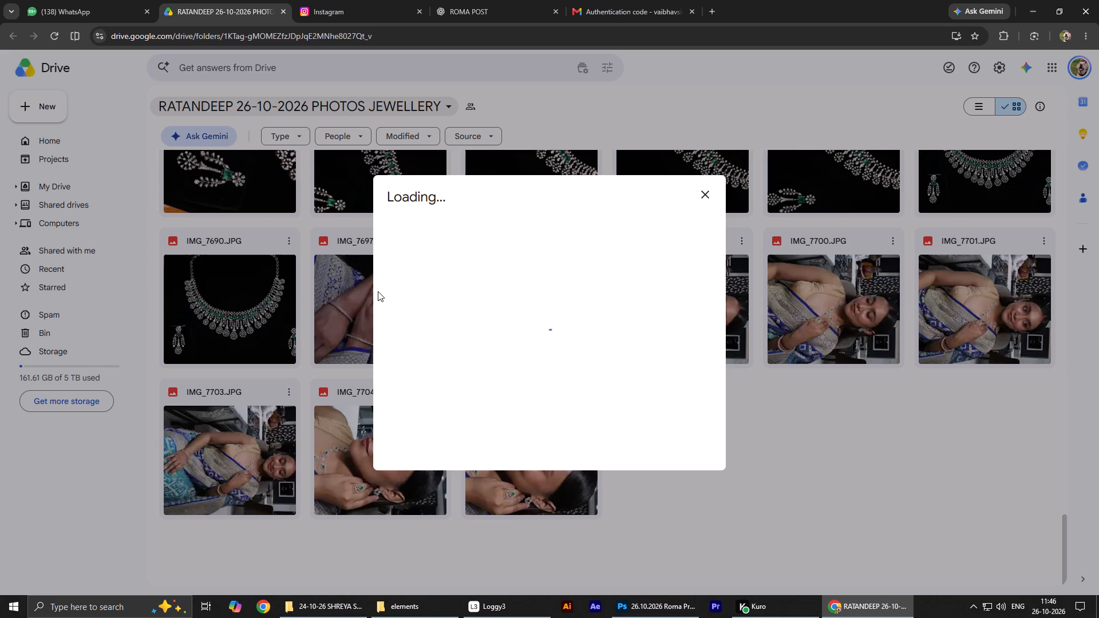
{"action": "double_click", "coordinate": [462, 288]}
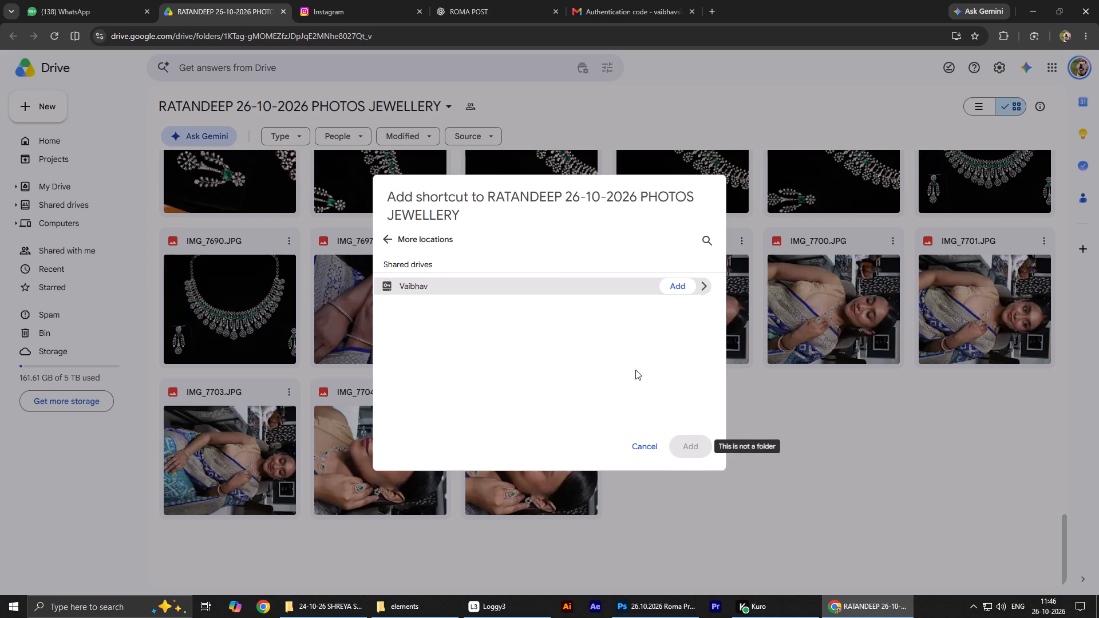
{"action": "double_click", "coordinate": [566, 283]}
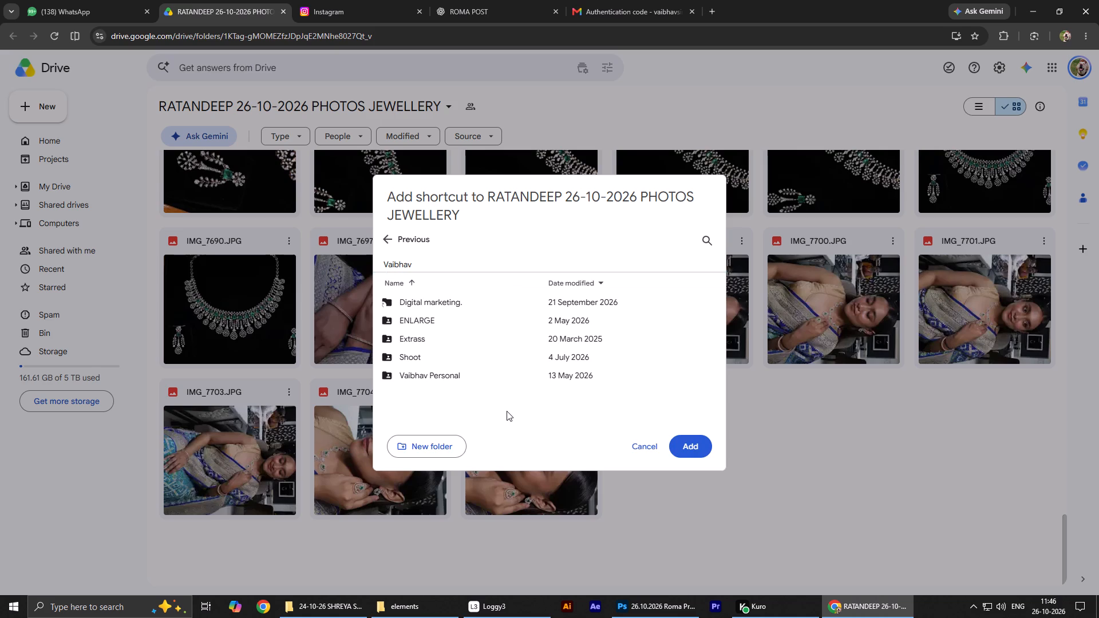
{"action": "left_click", "coordinate": [537, 397]}
{"action": "left_click", "coordinate": [694, 446]}
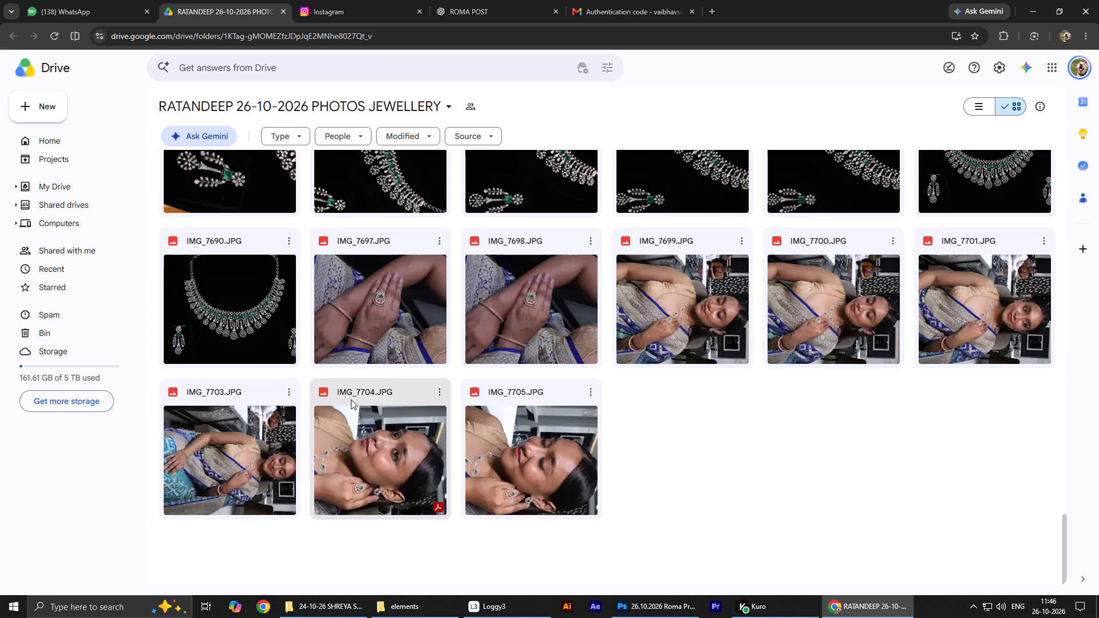
Look back through the folder's jewellery photos up to the first ones.
{"action": "scroll", "coordinate": [267, 377], "scroll_direction": "up", "scroll_amount": 15}
{"action": "scroll", "coordinate": [267, 377], "scroll_direction": "up", "scroll_amount": 6}
{"action": "scroll", "coordinate": [267, 377], "scroll_direction": "down", "scroll_amount": 1}
{"action": "scroll", "coordinate": [267, 377], "scroll_direction": "up", "scroll_amount": 4}
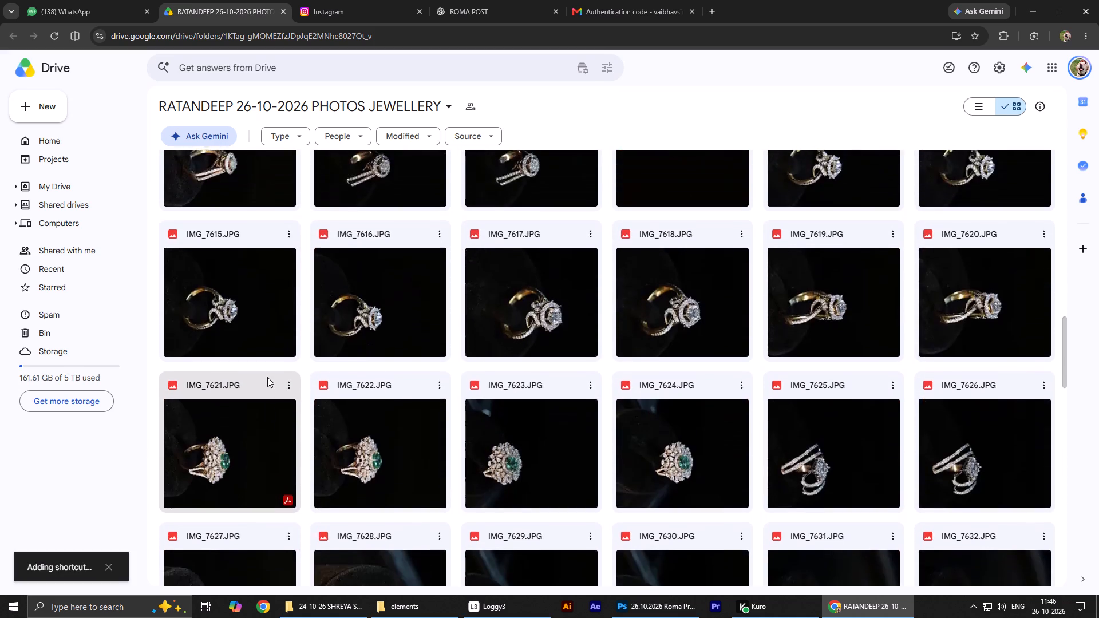
{"action": "scroll", "coordinate": [267, 377], "scroll_direction": "up", "scroll_amount": 16}
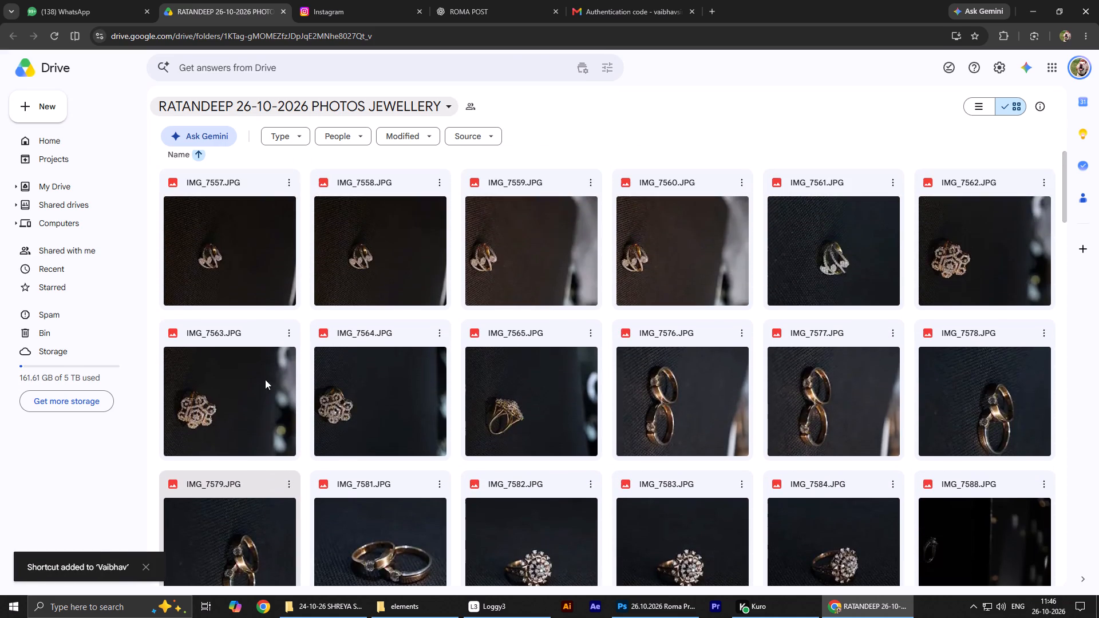
In File Explorer, open the RATANDEEP 26-10-2026 PHOTOS JEWELLERY shortcut in the Vaibhav shared drive on Google Drive (G:).
{"action": "left_click", "coordinate": [326, 607]}
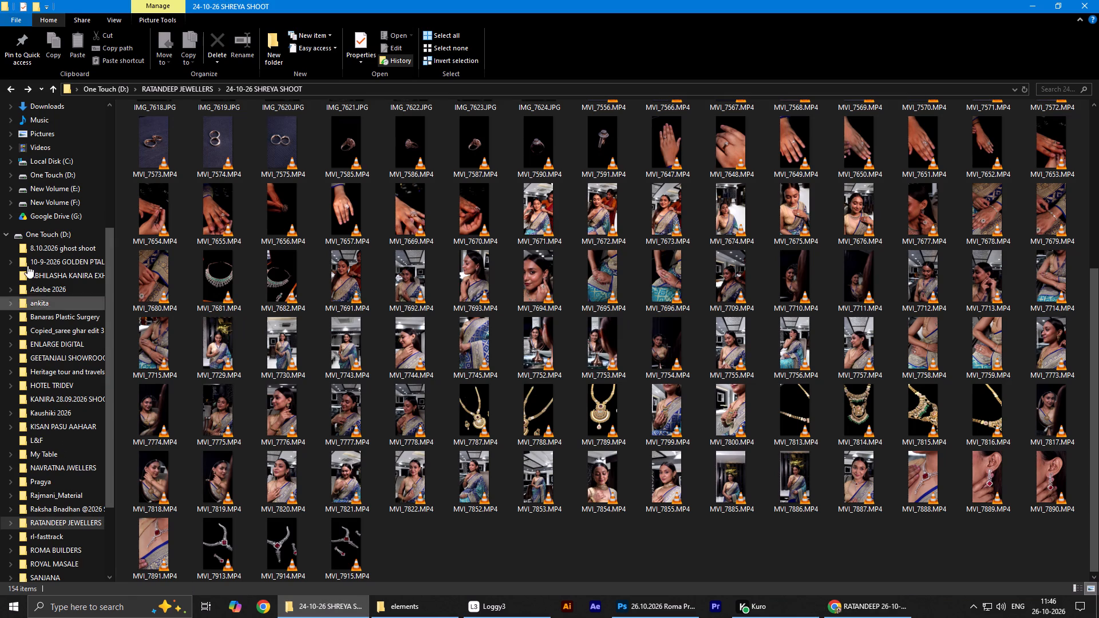
{"action": "left_click", "coordinate": [25, 212]}
{"action": "double_click", "coordinate": [354, 189]}
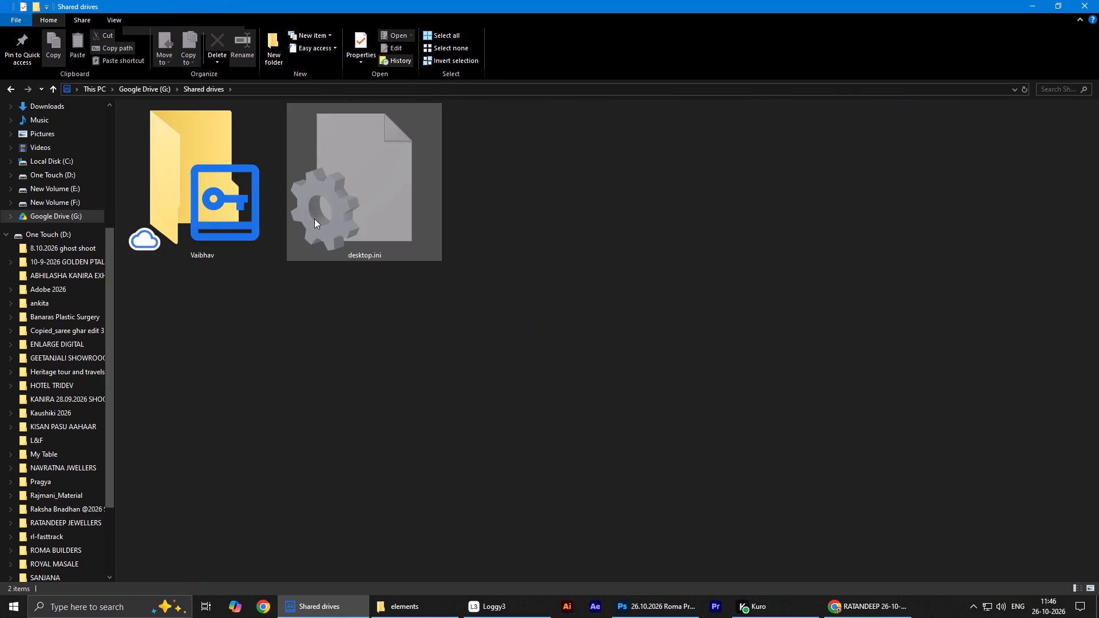
{"action": "double_click", "coordinate": [250, 219]}
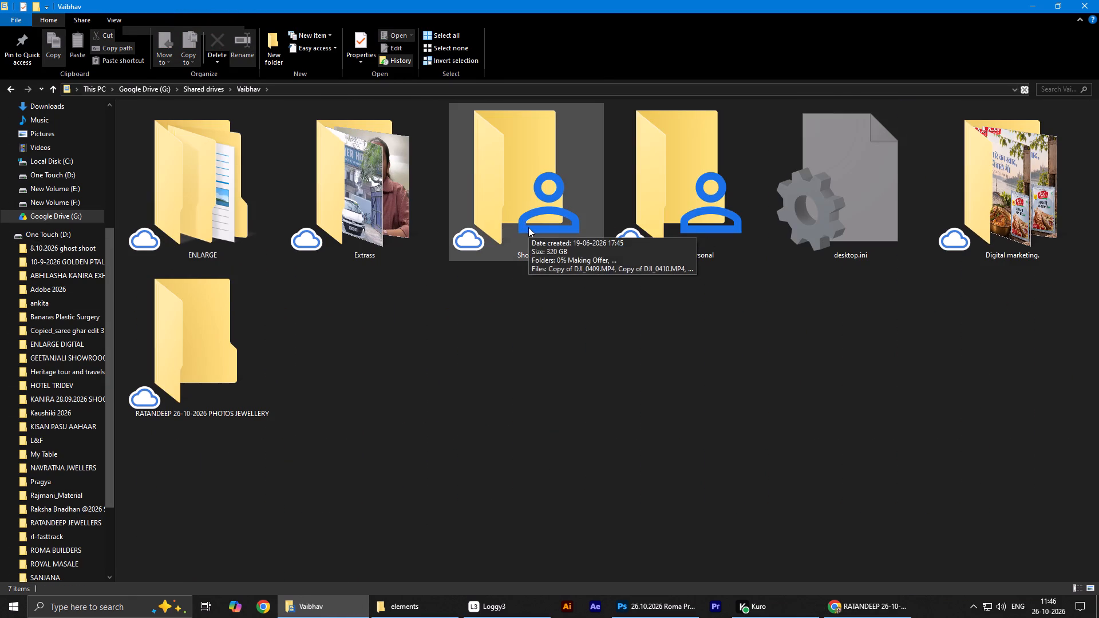
{"action": "double_click", "coordinate": [149, 396]}
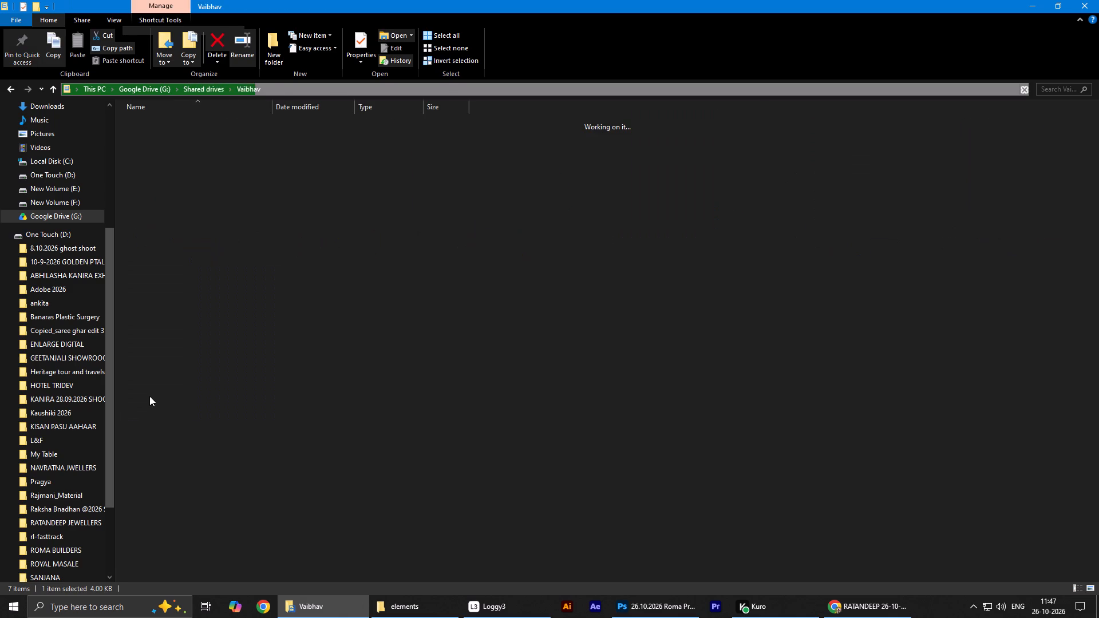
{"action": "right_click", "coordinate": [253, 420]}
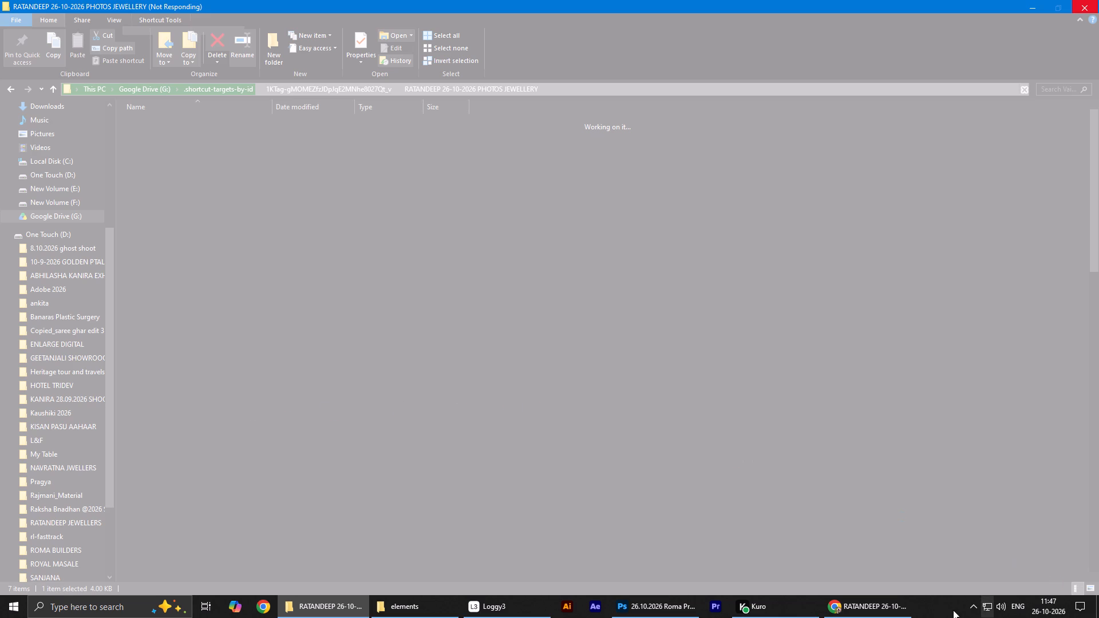
In Chrome, go to Instagram and look through the slides of the sortyourmarketing carousel post.
{"action": "left_click", "coordinate": [841, 610]}
{"action": "left_click", "coordinate": [503, 0]}
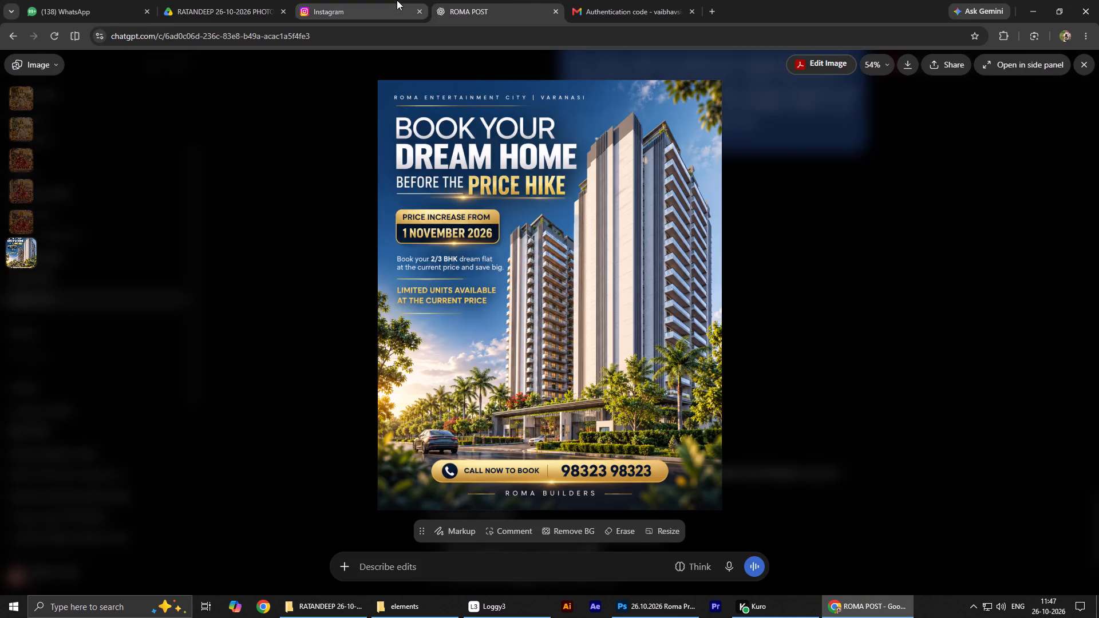
{"action": "left_click", "coordinate": [397, 0]}
{"action": "left_click_drag", "start_coordinate": [473, 414], "coordinate": [375, 414]}
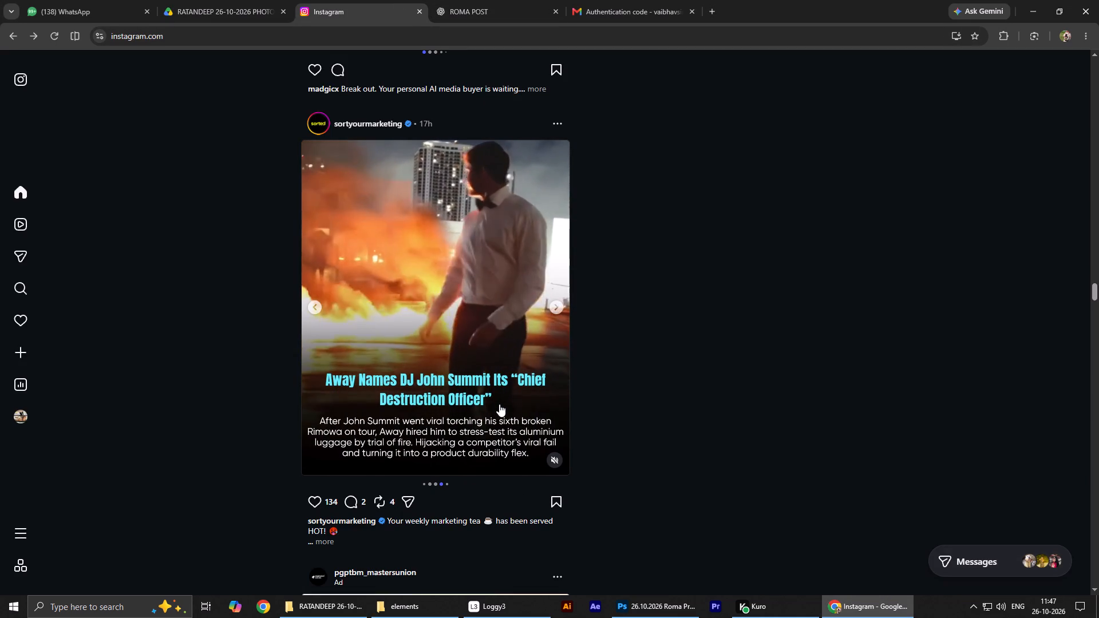
{"action": "left_click_drag", "start_coordinate": [523, 405], "coordinate": [136, 429]}
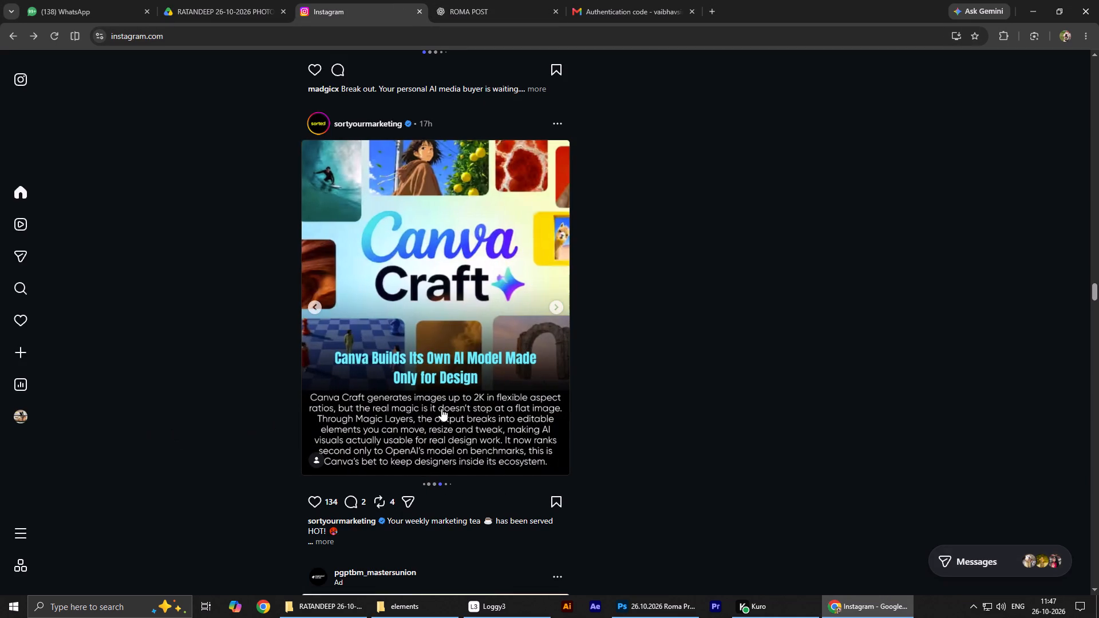
{"action": "left_click_drag", "start_coordinate": [473, 405], "coordinate": [495, 409]}
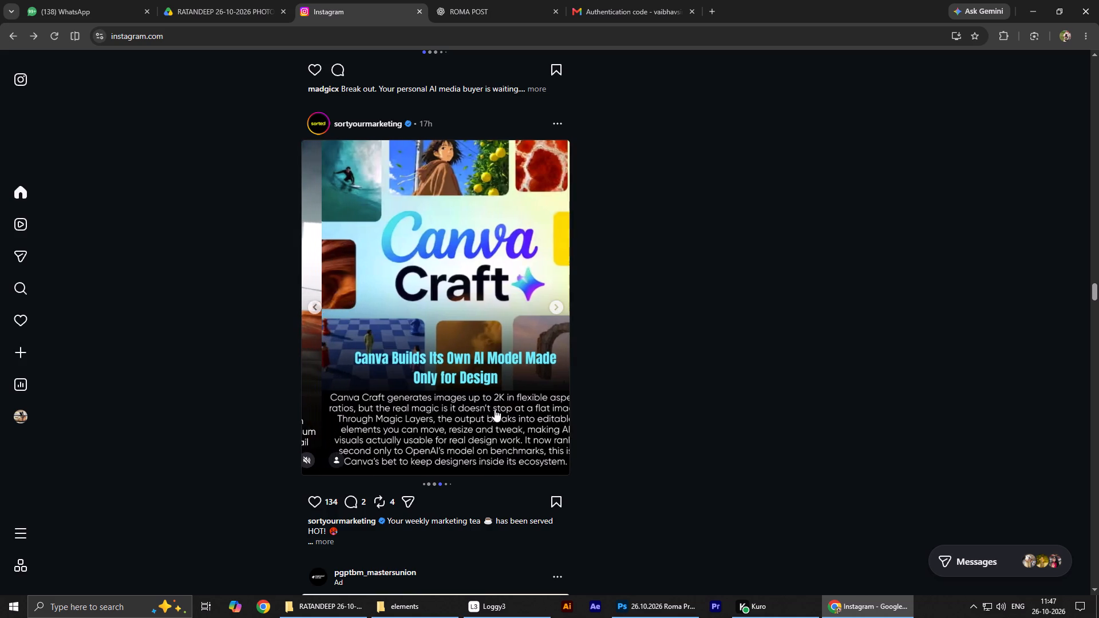
{"action": "left_click_drag", "start_coordinate": [495, 409], "coordinate": [496, 409]}
{"action": "left_click_drag", "start_coordinate": [511, 408], "coordinate": [443, 408]}
{"action": "left_click_drag", "start_coordinate": [512, 409], "coordinate": [454, 411]}
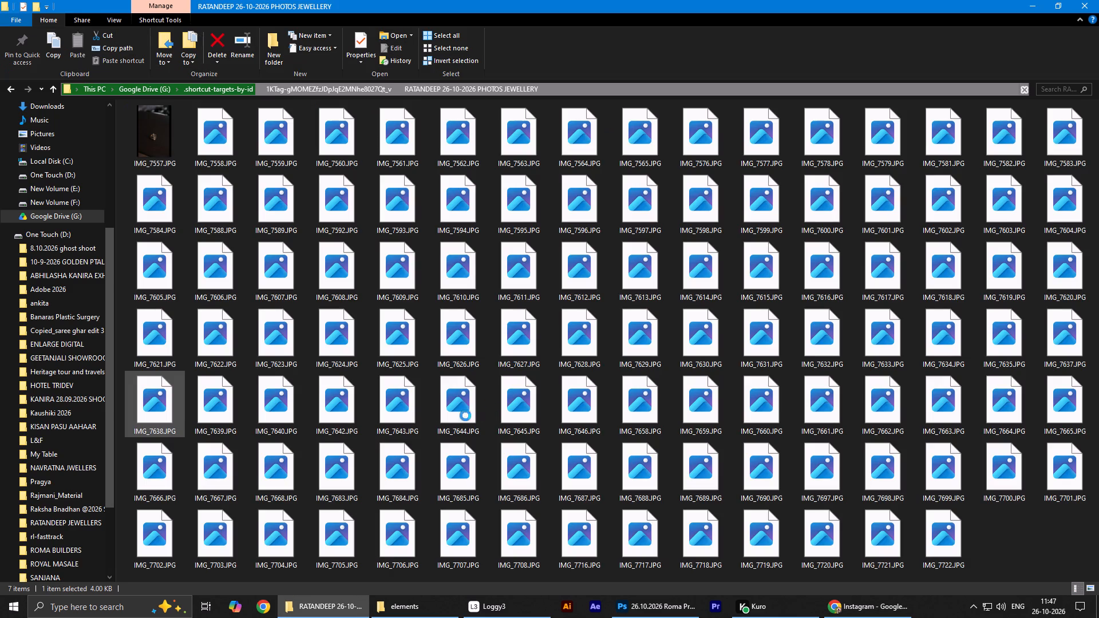
In File Explorer, look over the jewellery photos in the RATANDEEP 26-10-2026 PHOTOS JEWELLERY folder.
{"action": "scroll", "coordinate": [354, 384], "scroll_direction": "down", "scroll_amount": 7}
{"action": "scroll", "coordinate": [642, 438], "scroll_direction": "down", "scroll_amount": 1}
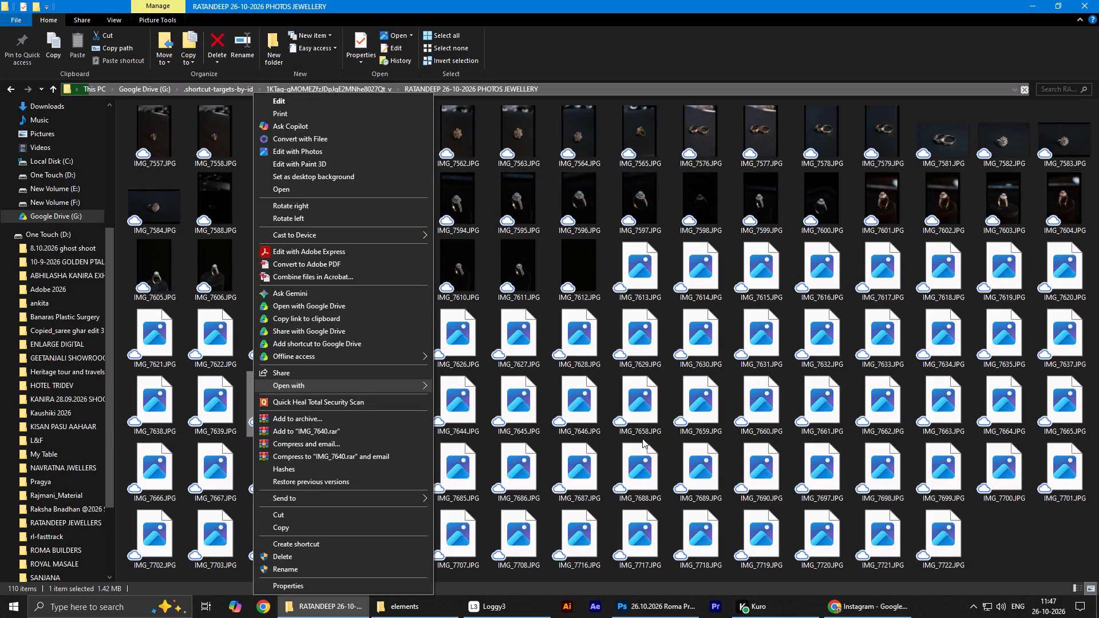
{"action": "scroll", "coordinate": [642, 438], "scroll_direction": "down", "scroll_amount": 4}
{"action": "scroll", "coordinate": [920, 476], "scroll_direction": "up", "scroll_amount": 4}
{"action": "left_click", "coordinate": [631, 347]}
{"action": "scroll", "coordinate": [631, 347], "scroll_direction": "down", "scroll_amount": 6}
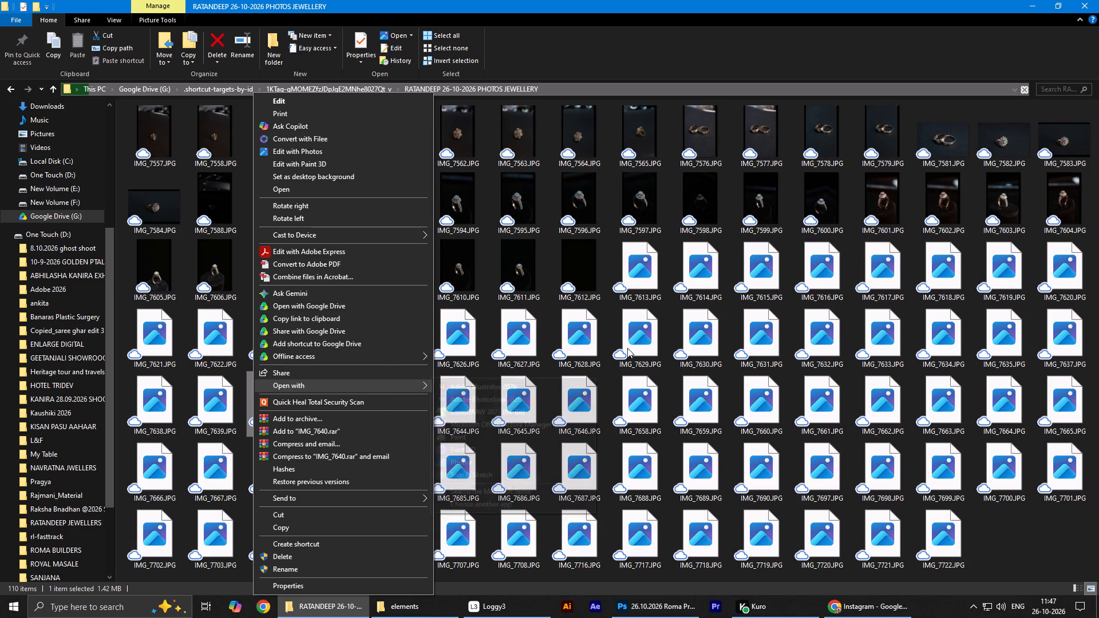
{"action": "scroll", "coordinate": [624, 359], "scroll_direction": "down", "scroll_amount": 5}
{"action": "scroll", "coordinate": [624, 359], "scroll_direction": "up", "scroll_amount": 7}
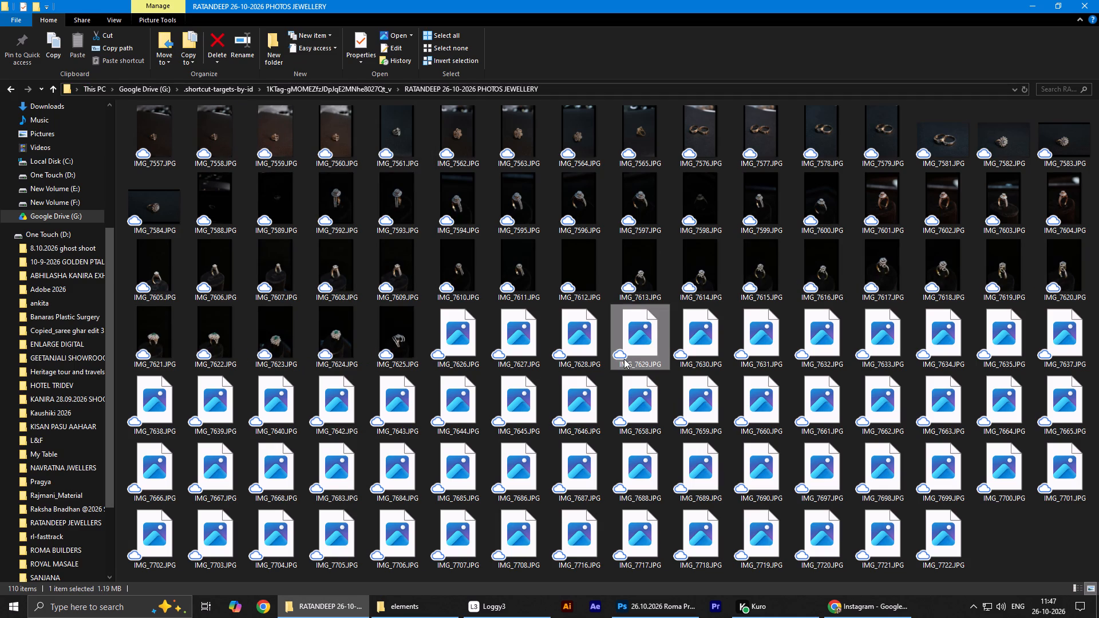
{"action": "scroll", "coordinate": [624, 359], "scroll_direction": "up", "scroll_amount": 2}
{"action": "scroll", "coordinate": [624, 359], "scroll_direction": "down", "scroll_amount": 6}
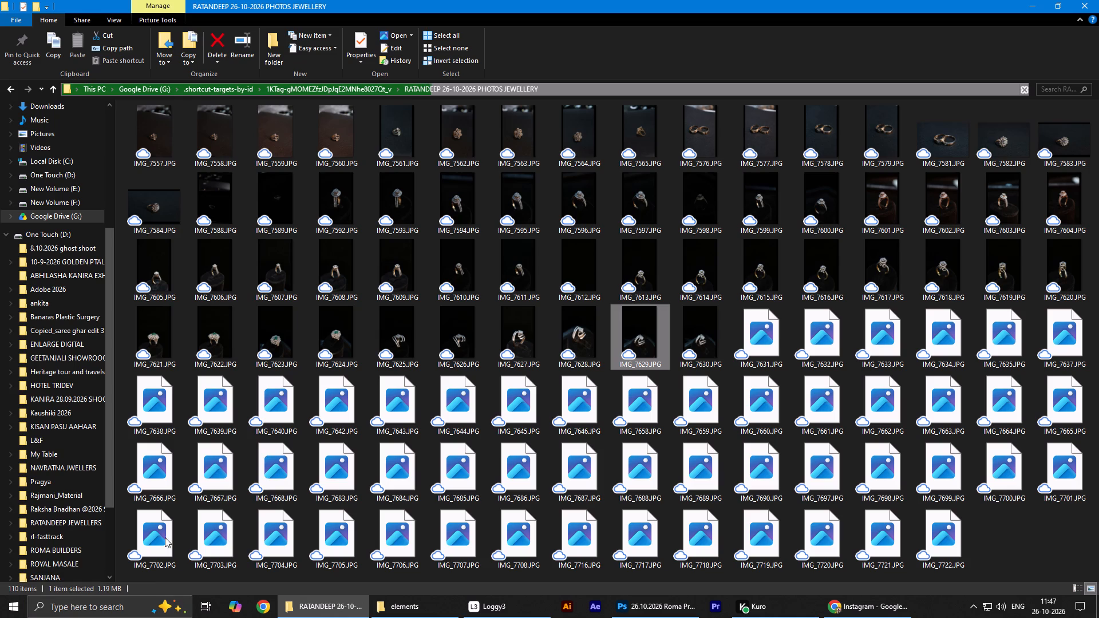
Reopen the RATANDEEP 26-10-2026 PHOTOS JEWELLERY folder from the Vaibhav shared drive and look over its photos again.
{"action": "left_click", "coordinate": [10, 89]}
{"action": "scroll", "coordinate": [499, 358], "scroll_direction": "down", "scroll_amount": 2}
{"action": "scroll", "coordinate": [505, 363], "scroll_direction": "up", "scroll_amount": 1}
{"action": "scroll", "coordinate": [505, 363], "scroll_direction": "down", "scroll_amount": 3}
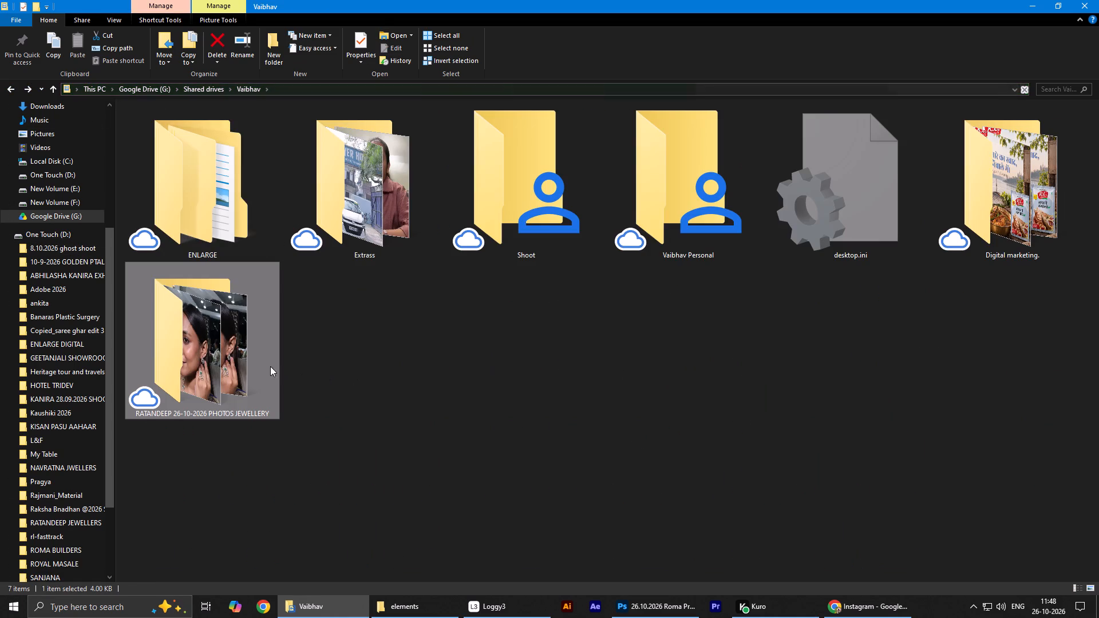
{"action": "double_click", "coordinate": [250, 344]}
{"action": "scroll", "coordinate": [529, 453], "scroll_direction": "down", "scroll_amount": 6}
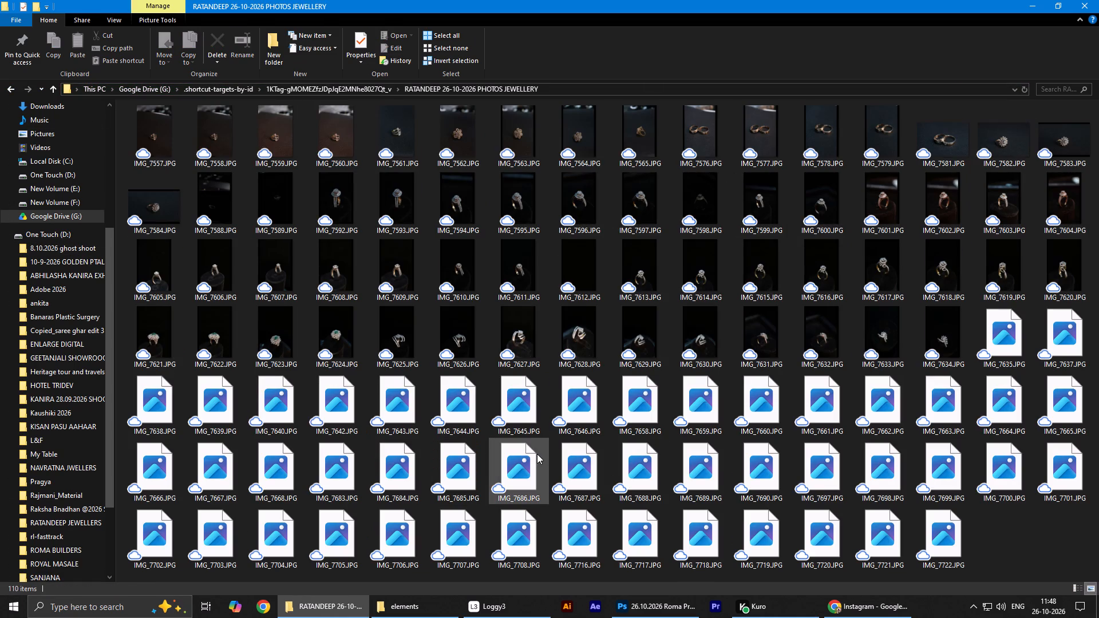
{"action": "scroll", "coordinate": [537, 454], "scroll_direction": "up", "scroll_amount": 10}
{"action": "scroll", "coordinate": [537, 454], "scroll_direction": "down", "scroll_amount": 1}
{"action": "scroll", "coordinate": [537, 454], "scroll_direction": "up", "scroll_amount": 5}
{"action": "scroll", "coordinate": [537, 454], "scroll_direction": "down", "scroll_amount": 1}
{"action": "scroll", "coordinate": [537, 454], "scroll_direction": "up", "scroll_amount": 4}
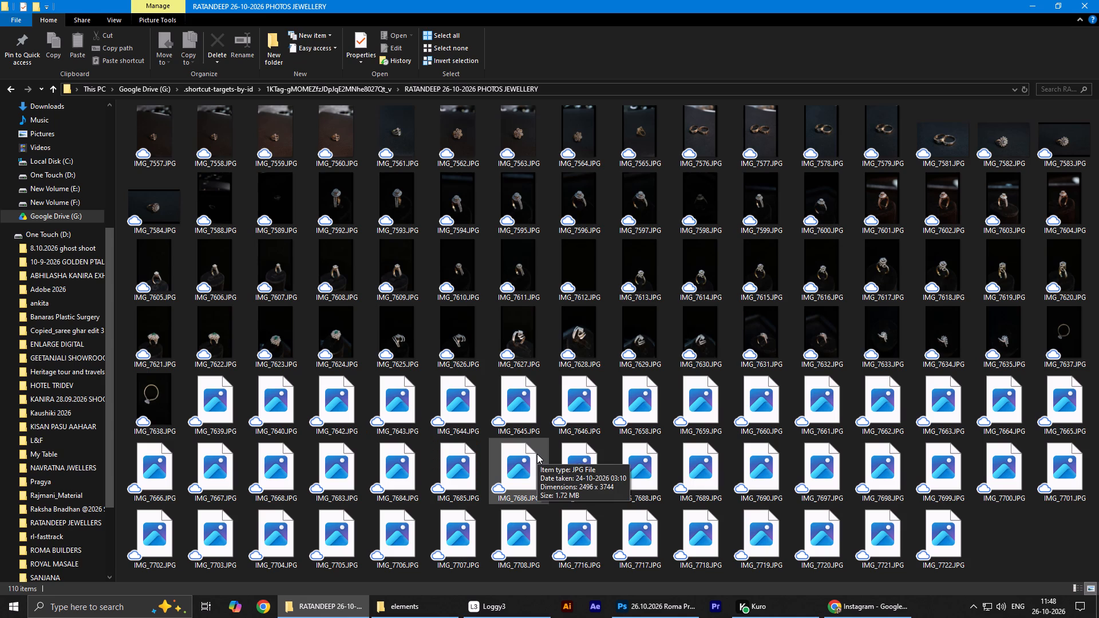
{"action": "scroll", "coordinate": [537, 454], "scroll_direction": "up", "scroll_amount": 1}
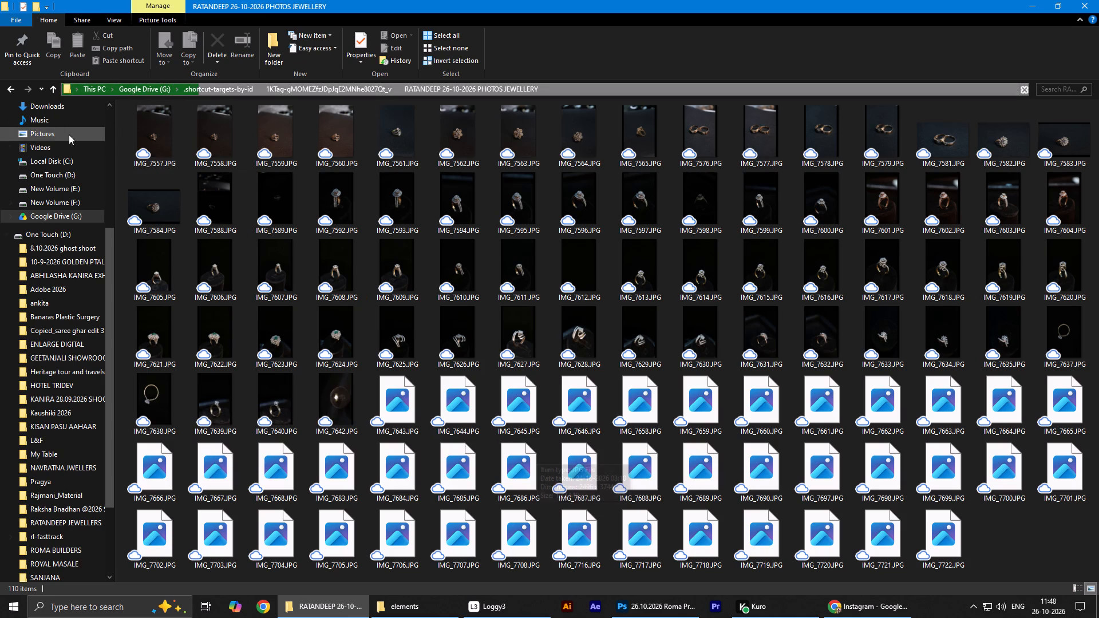
Return to the Vaibhav shared drive folder.
{"action": "left_click", "coordinate": [14, 90]}
In Chrome, use Google Lens on the ROMA POST poster in ChatGPT to copy its BOOK YOUR headline text.
{"action": "left_click", "coordinate": [640, 611]}
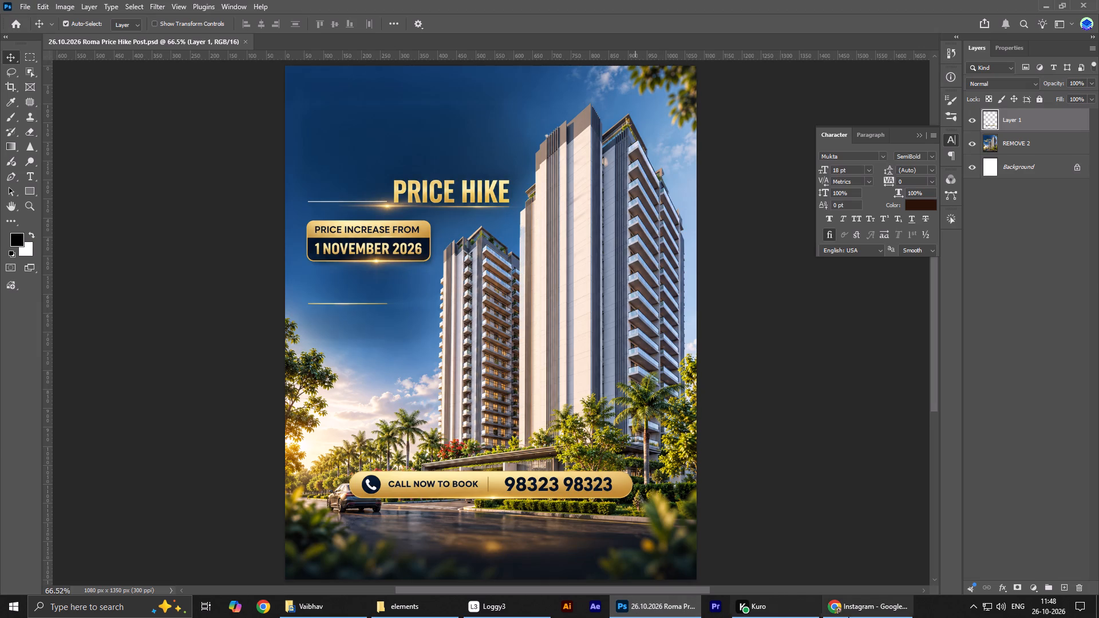
{"action": "left_click", "coordinate": [848, 617]}
{"action": "left_click", "coordinate": [467, 0]}
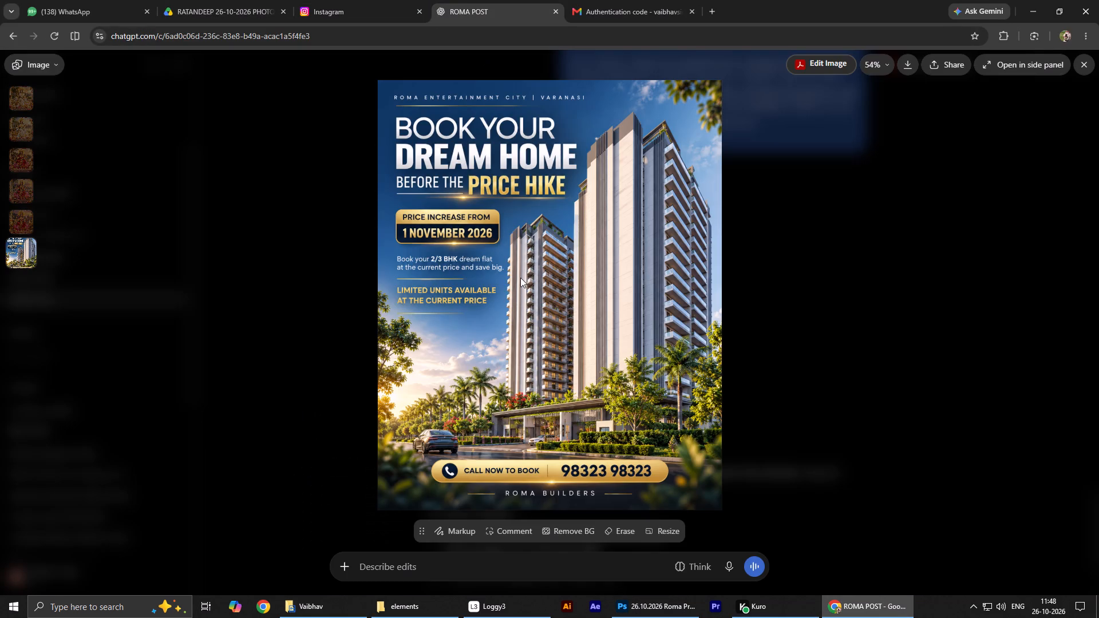
{"action": "right_click", "coordinate": [516, 279]}
{"action": "left_click", "coordinate": [576, 367]}
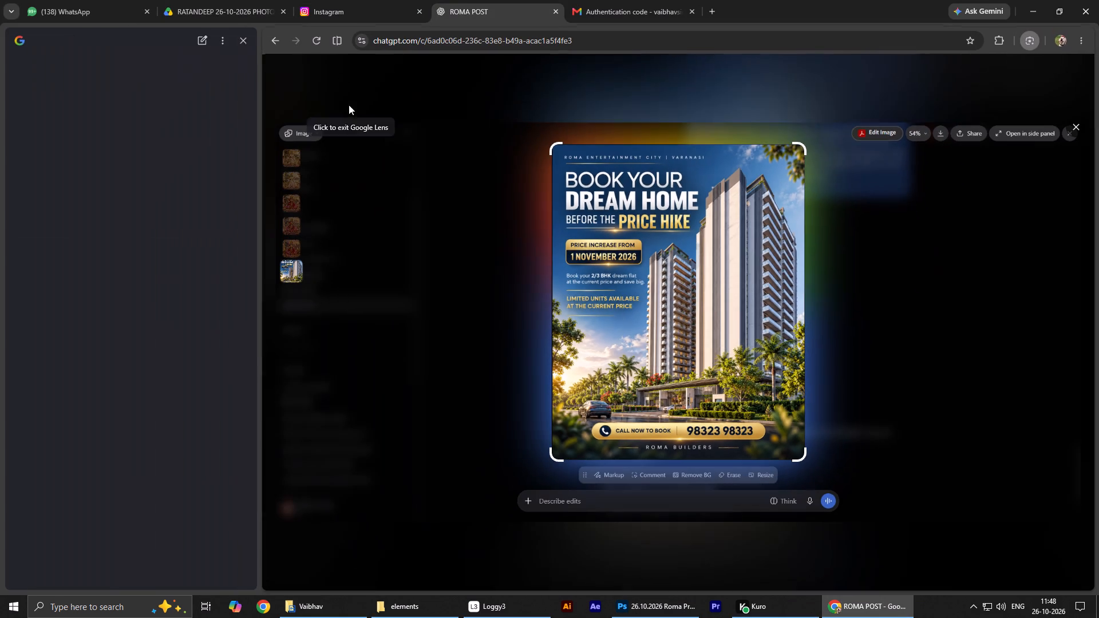
{"action": "left_click_drag", "start_coordinate": [565, 167], "coordinate": [682, 186]}
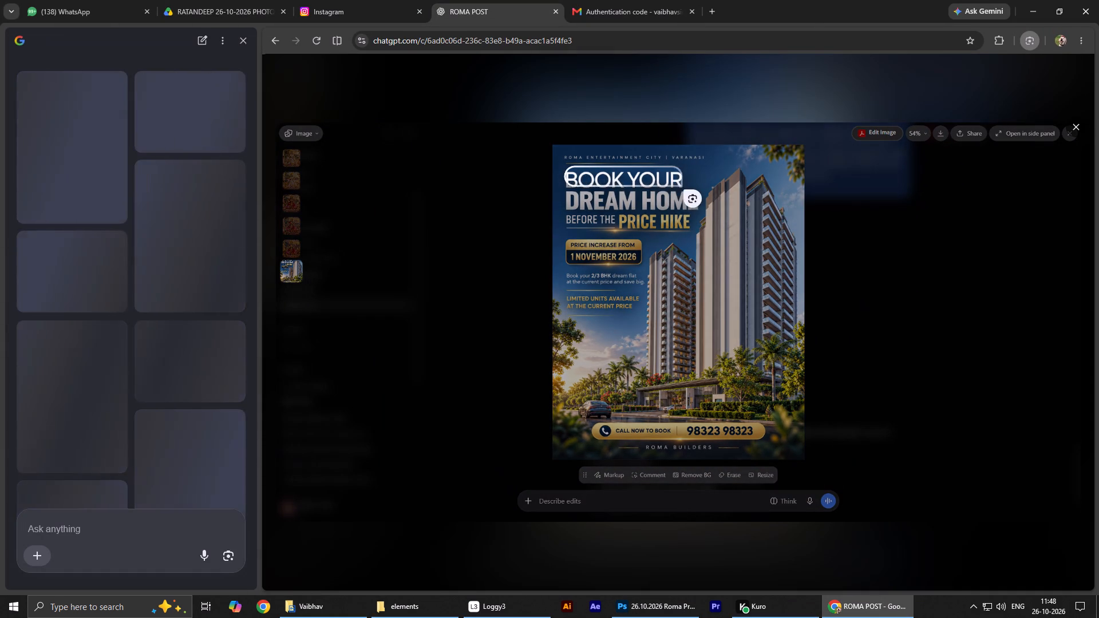
{"action": "left_click_drag", "start_coordinate": [682, 186], "coordinate": [691, 192]}
{"action": "left_click", "coordinate": [611, 217]}
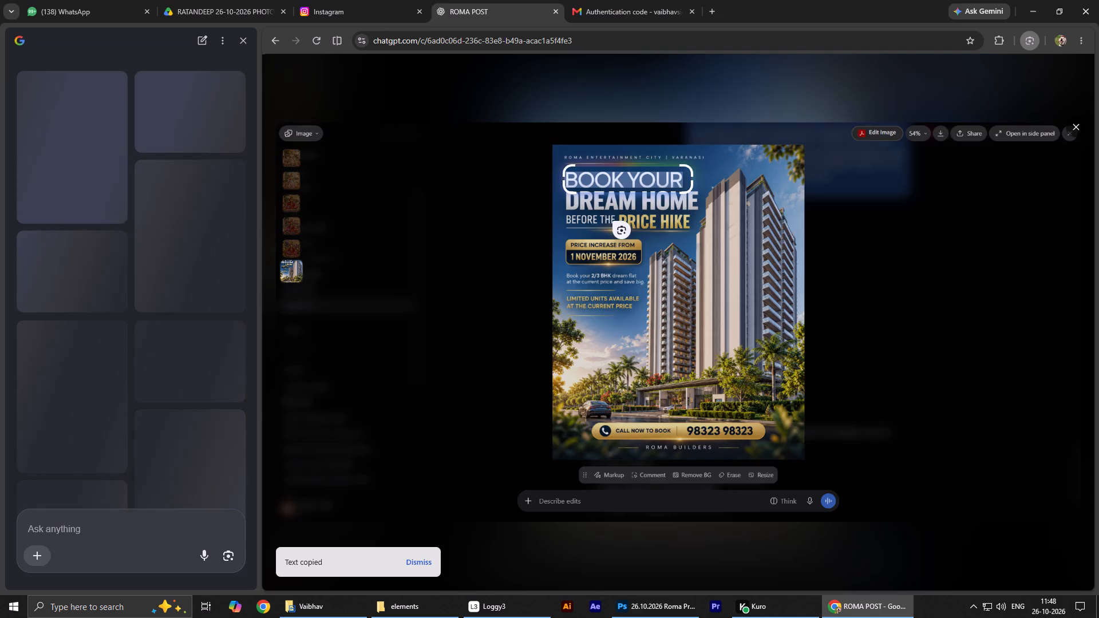
In Photoshop, add the copied BOOK YOUR text as a new type layer in the sky above PRICE HIKE.
{"action": "key", "text": "alt+Tab"}
{"action": "key", "text": "t"}
{"action": "left_click", "coordinate": [377, 124]}
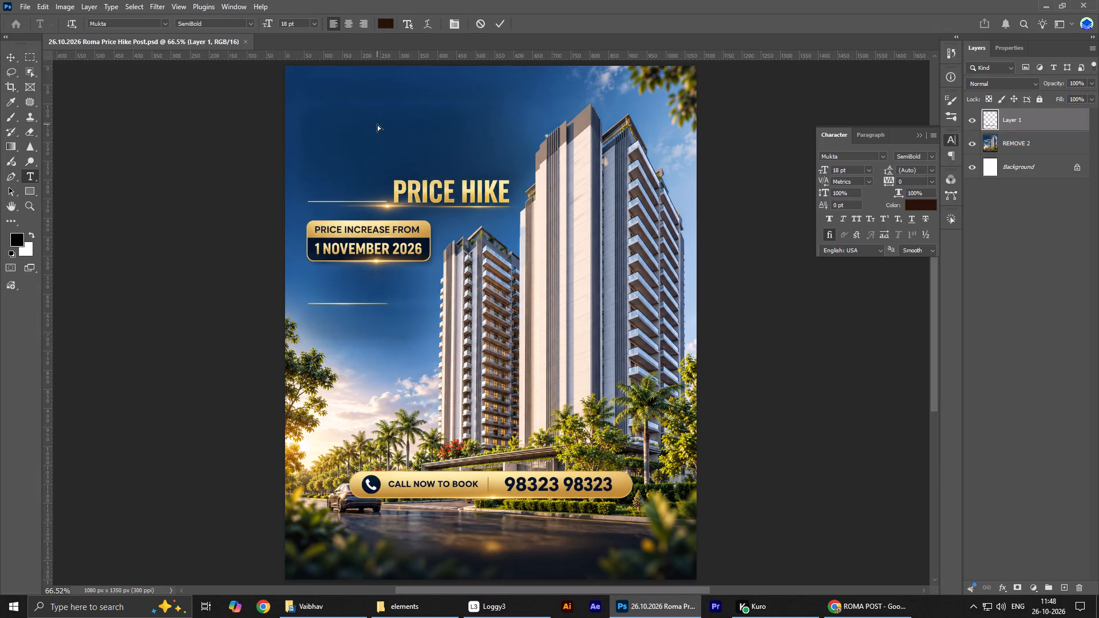
{"action": "key", "text": "ctrl+v"}
{"action": "left_click", "coordinate": [499, 17]}
Copy the DREAM HOME headline text from the poster in Chrome with Google Lens and return to Photoshop.
{"action": "key", "text": "alt+Tab"}
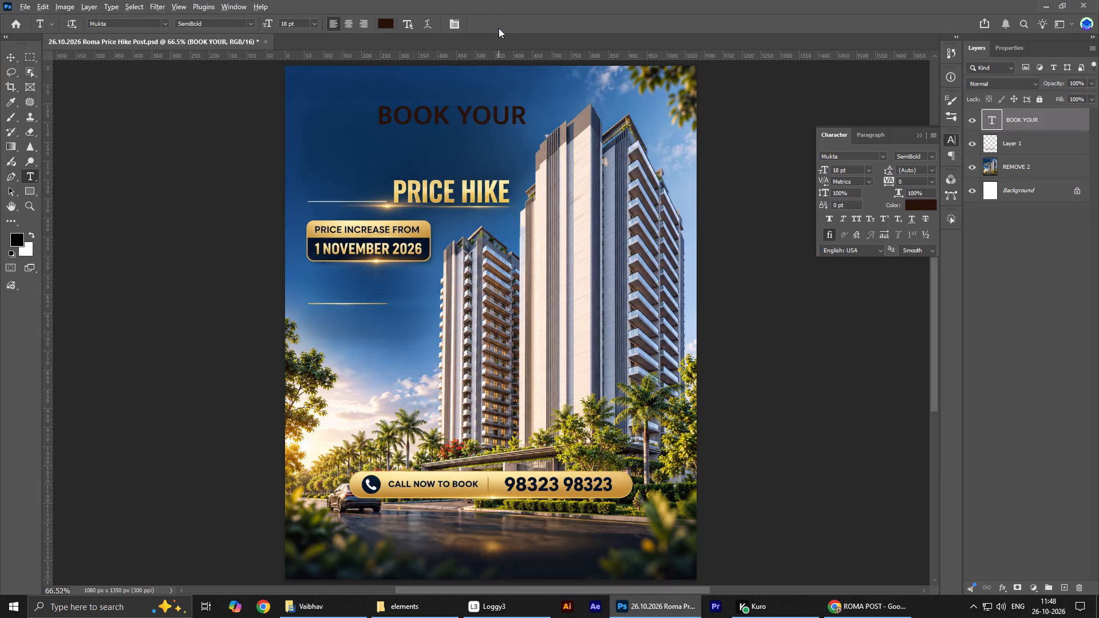
{"action": "left_click", "coordinate": [583, 215]}
{"action": "left_click_drag", "start_coordinate": [563, 189], "coordinate": [700, 208]}
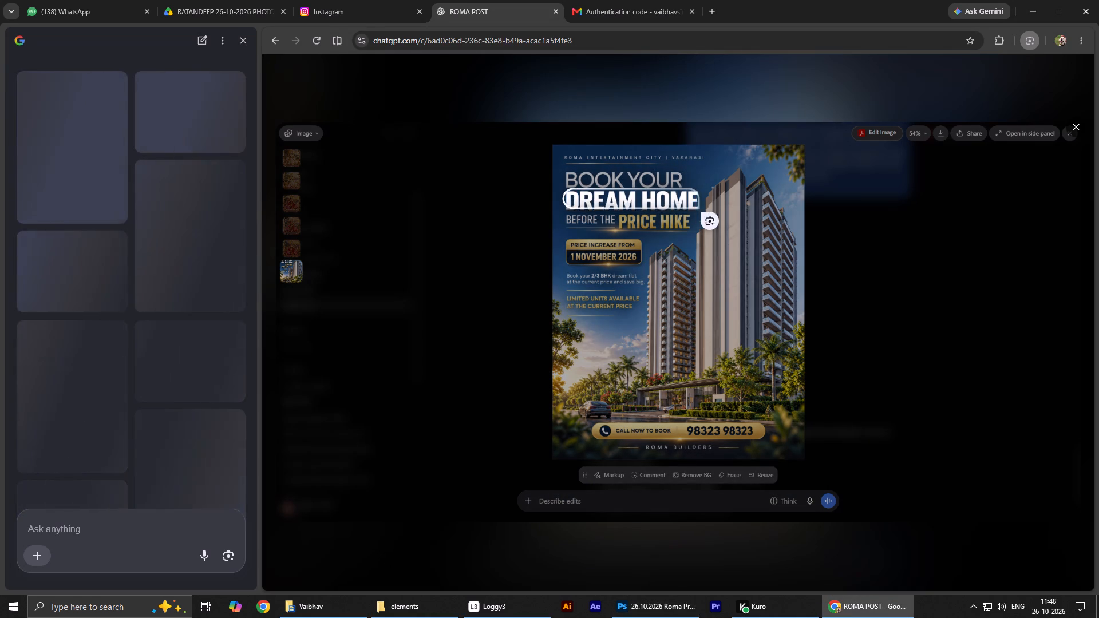
{"action": "left_click_drag", "start_coordinate": [700, 208], "coordinate": [707, 211]}
{"action": "left_click", "coordinate": [594, 224]}
{"action": "key", "text": "alt+Tab"}
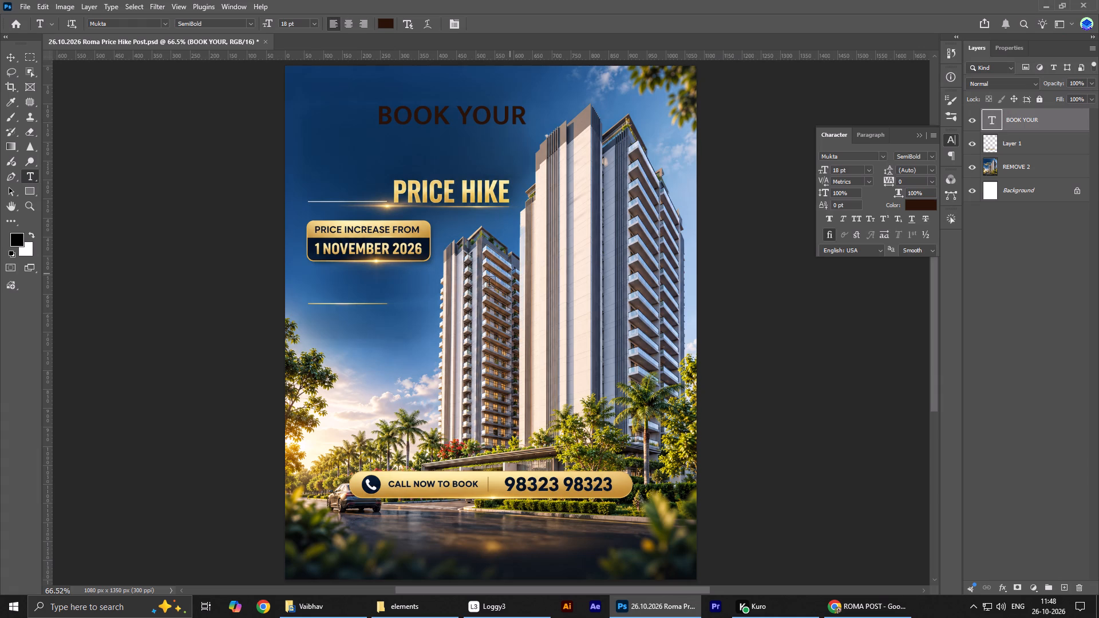
Add the copied DREAM HOME text as a new type layer across the towers, below the date badge.
{"action": "left_click", "coordinate": [415, 300]}
{"action": "key", "text": "ctrl+v"}
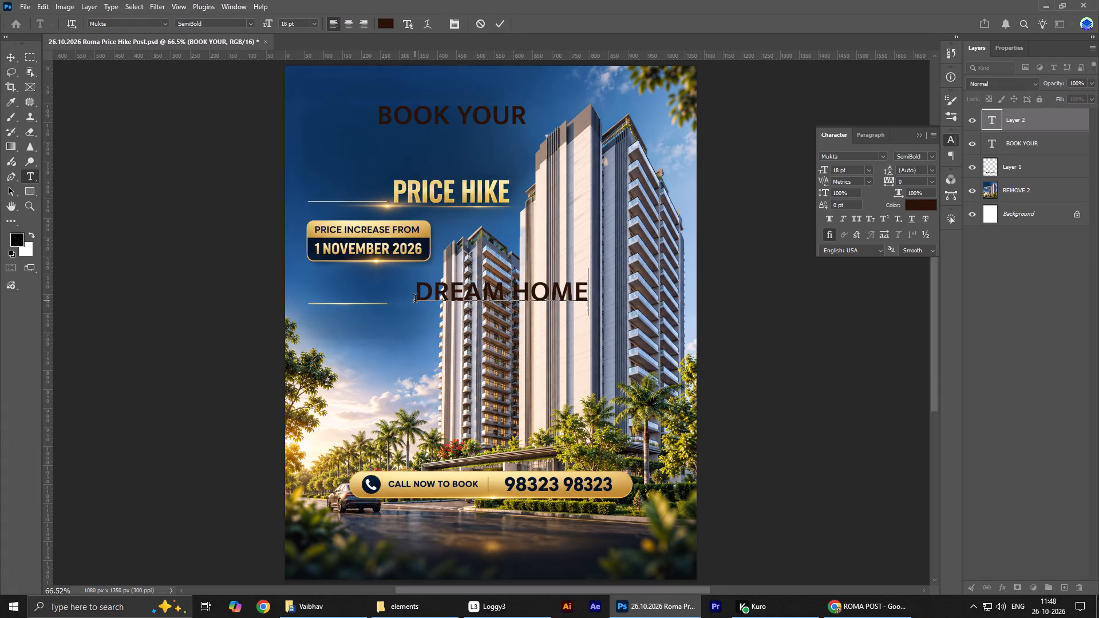
Copy the BEFORE THE text from the poster in Chrome with Google Lens and return to Photoshop.
{"action": "key", "text": "alt+Tab"}
{"action": "left_click", "coordinate": [626, 235]}
{"action": "left_click_drag", "start_coordinate": [564, 212], "coordinate": [621, 228]}
{"action": "left_click", "coordinate": [606, 249]}
{"action": "key", "text": "alt+Tab"}
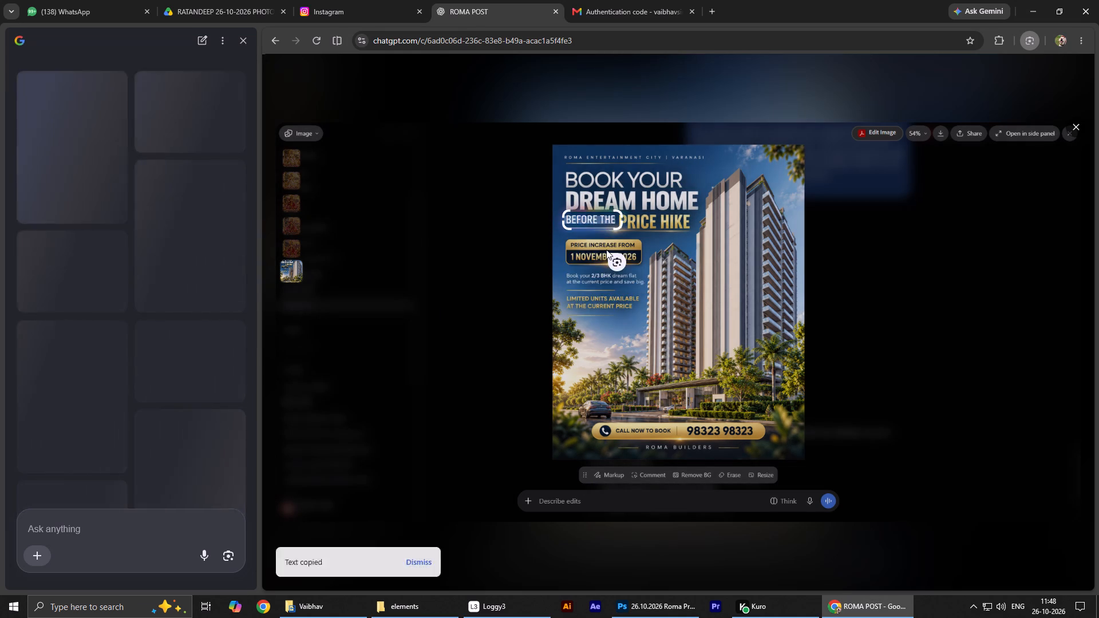
Add the copied BEFORE THE text as a new type layer above the CALL NOW TO BOOK bar.
{"action": "left_click", "coordinate": [440, 404]}
{"action": "left_click", "coordinate": [430, 414]}
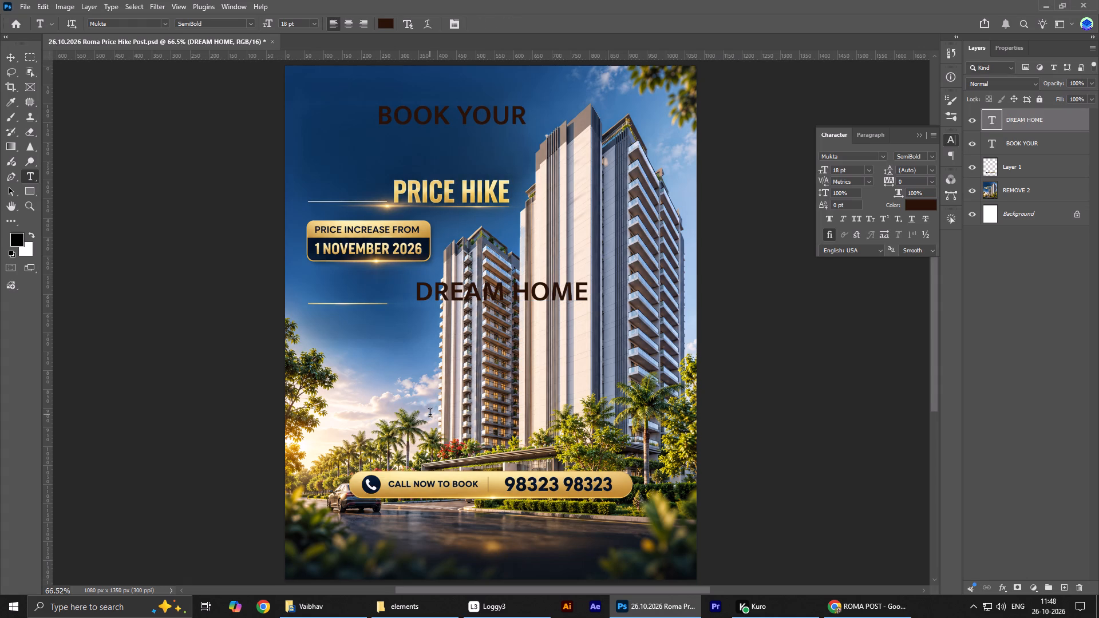
{"action": "key", "text": "ctrl+v"}
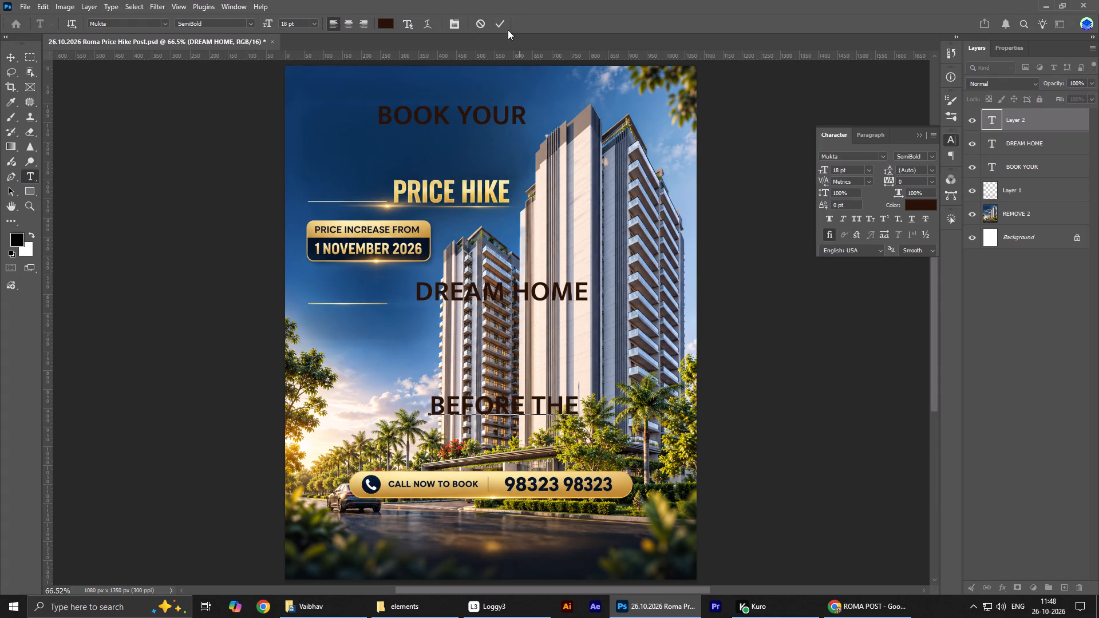
{"action": "left_click", "coordinate": [499, 25]}
Set the BOOK YOUR text to Montserrat Regular and colour it white (ffffff).
{"action": "key", "text": "v"}
{"action": "left_click", "coordinate": [484, 118]}
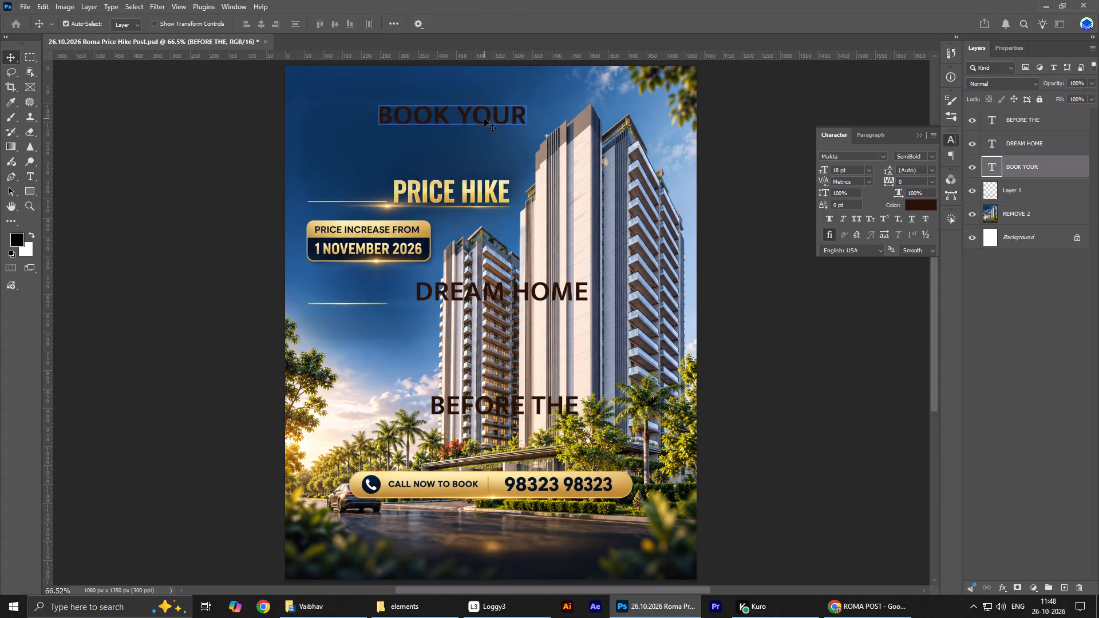
{"action": "left_click", "coordinate": [853, 156]}
{"action": "type", "text": "mont"}
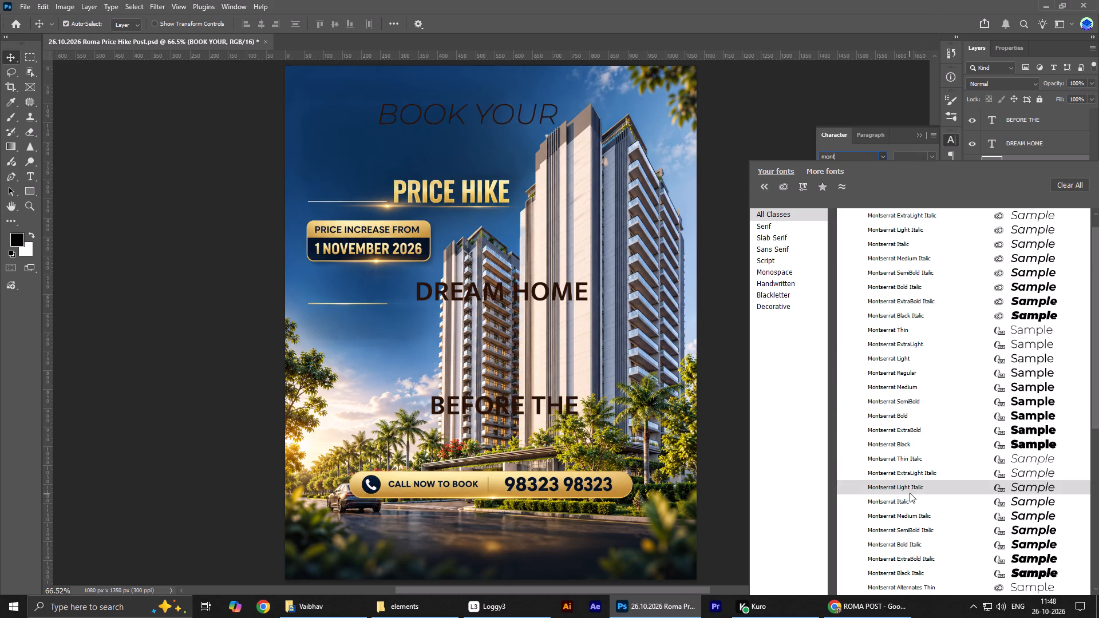
{"action": "left_click", "coordinate": [907, 368]}
{"action": "left_click", "coordinate": [927, 204]}
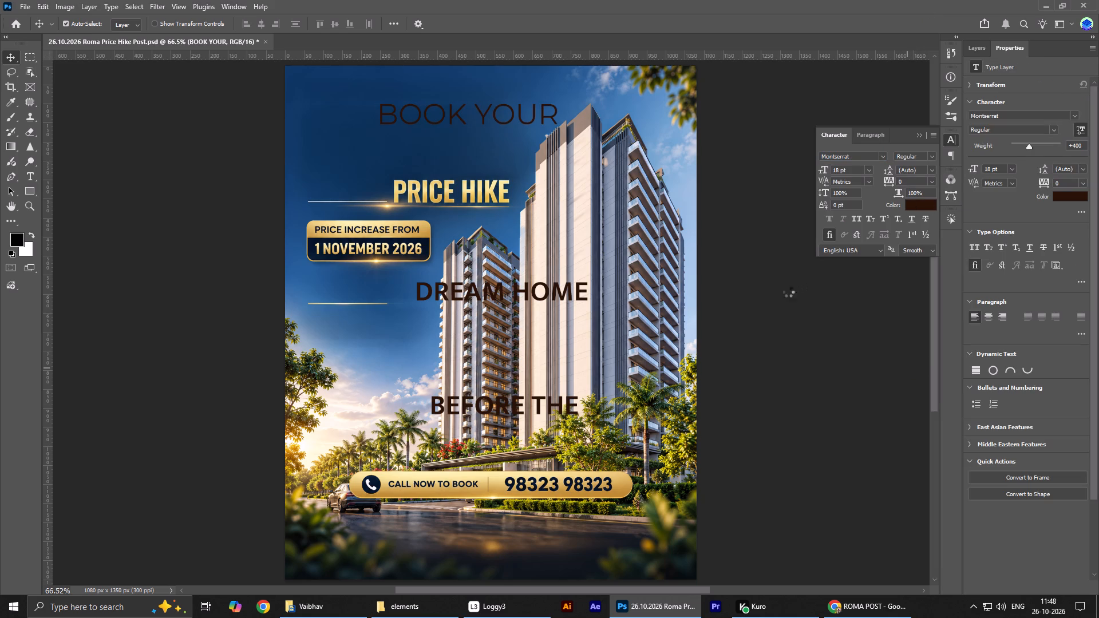
{"action": "left_click_drag", "start_coordinate": [519, 465], "coordinate": [383, 294]}
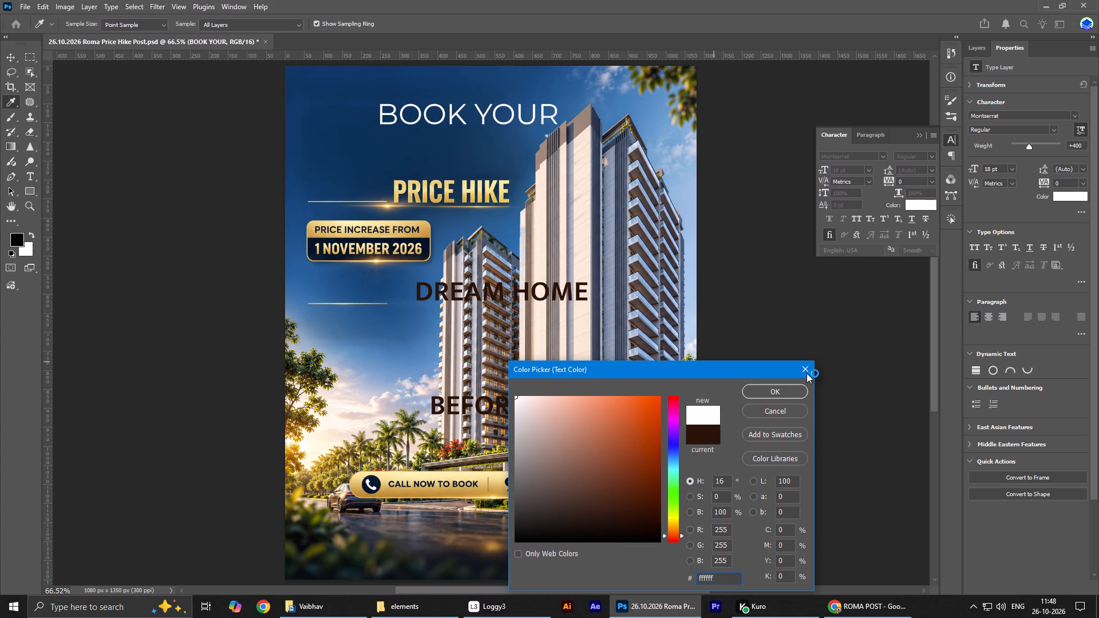
{"action": "left_click", "coordinate": [770, 394]}
Set the DREAM HOME text to Khand Bold and colour it white.
{"action": "left_click", "coordinate": [504, 293]}
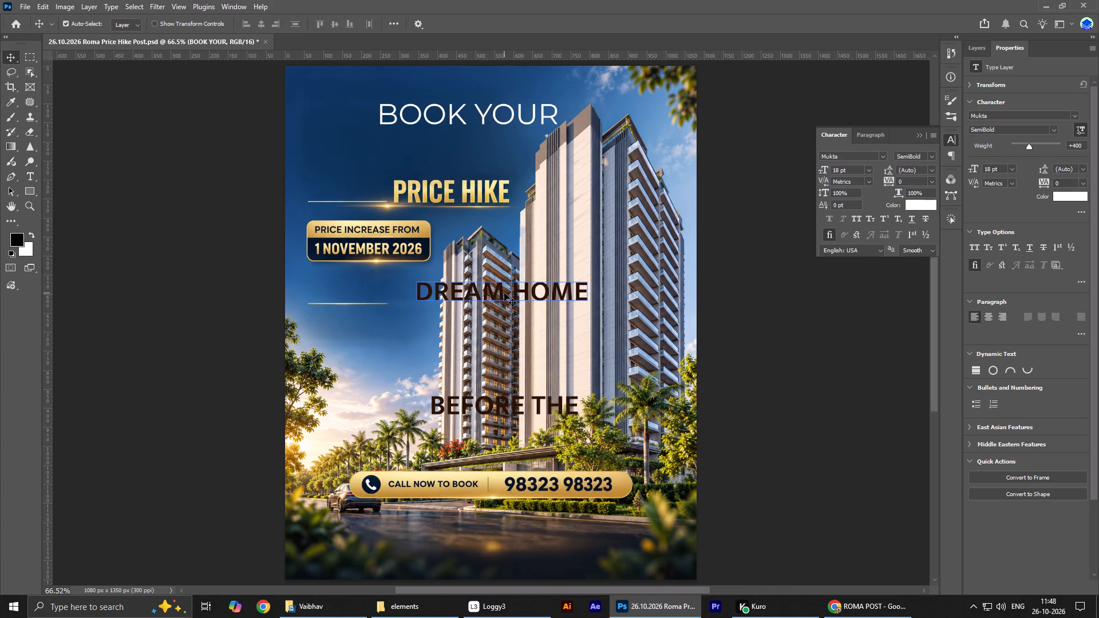
{"action": "left_click", "coordinate": [843, 157]}
{"action": "type", "text": "khan"}
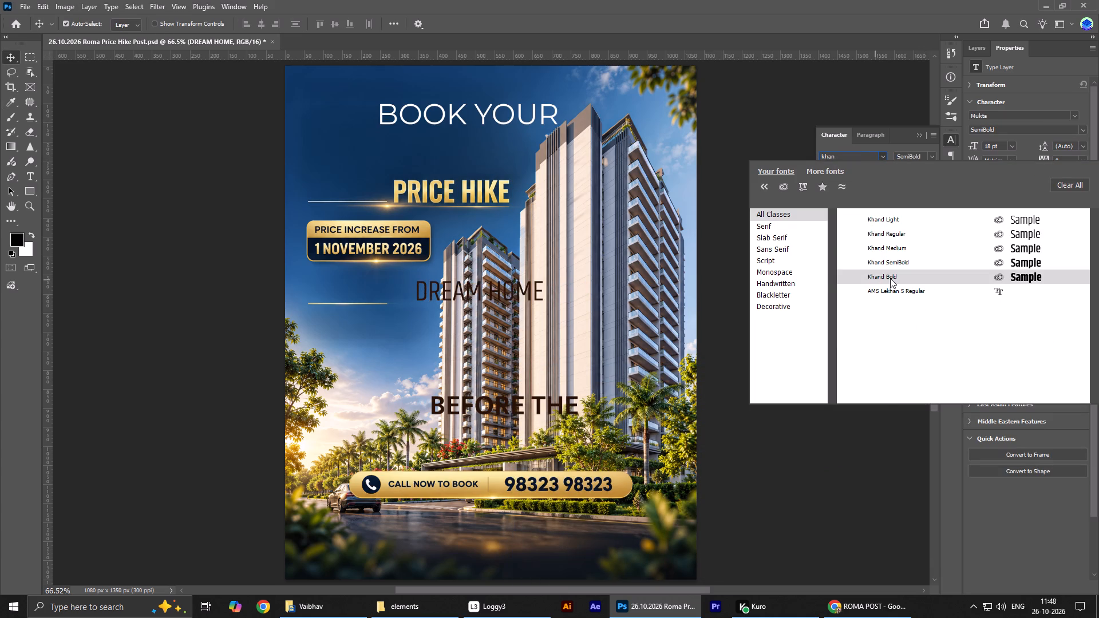
{"action": "left_click", "coordinate": [890, 278]}
{"action": "left_click", "coordinate": [907, 204]}
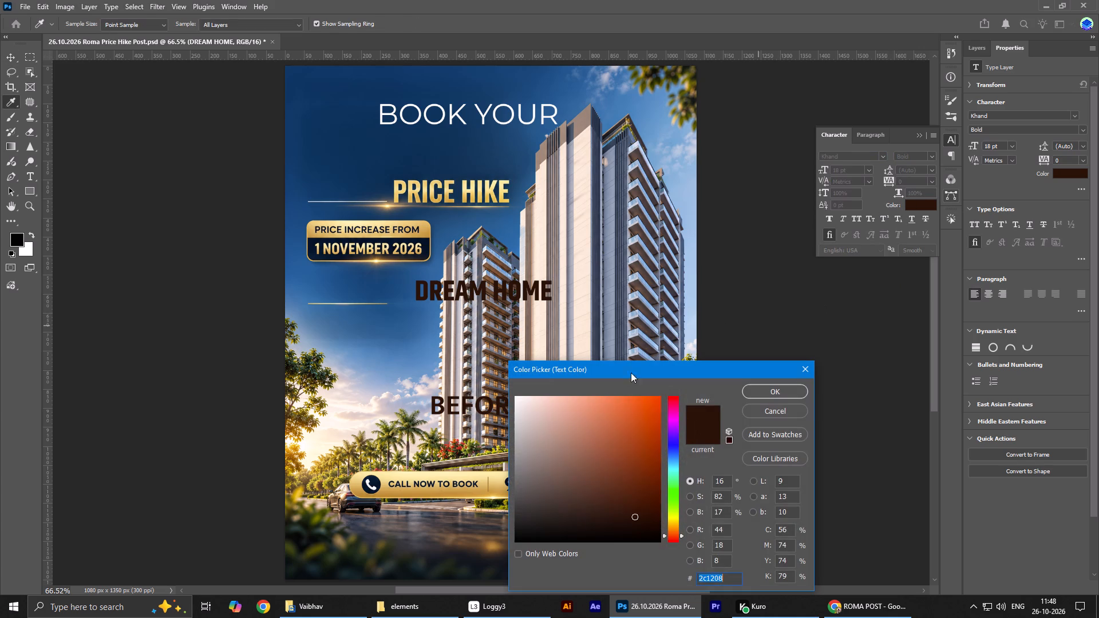
{"action": "left_click_drag", "start_coordinate": [554, 443], "coordinate": [247, 310]}
{"action": "left_click", "coordinate": [780, 389]}
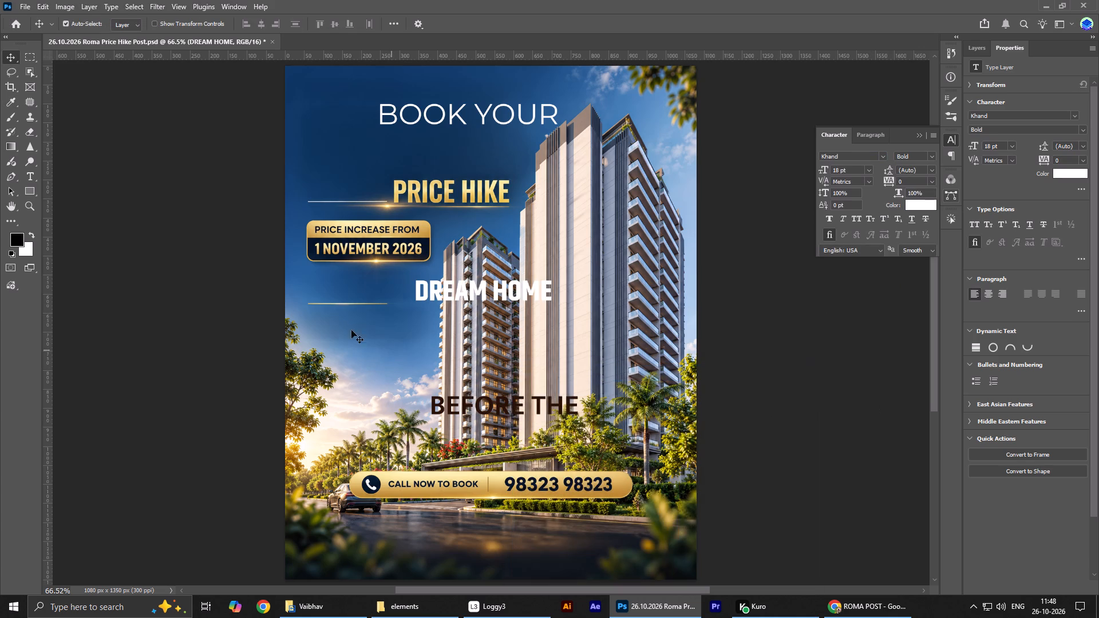
Place DREAM HOME directly beneath BOOK YOUR and enlarge it to about 159%, matching their left edges.
{"action": "left_click_drag", "start_coordinate": [451, 292], "coordinate": [417, 149]}
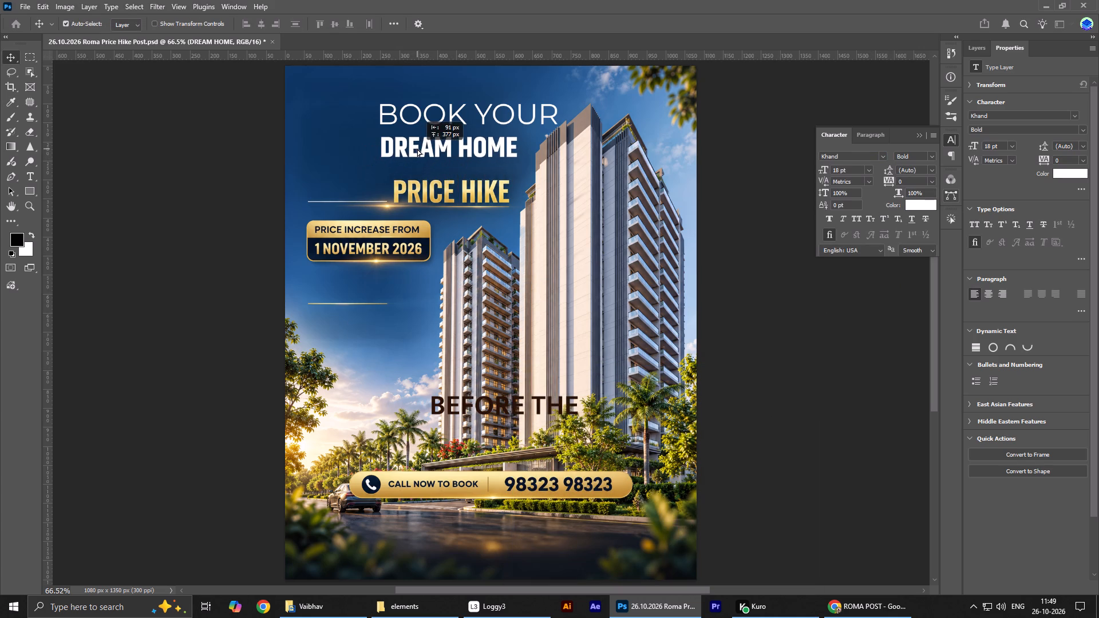
{"action": "left_click_drag", "start_coordinate": [417, 149], "coordinate": [416, 143]}
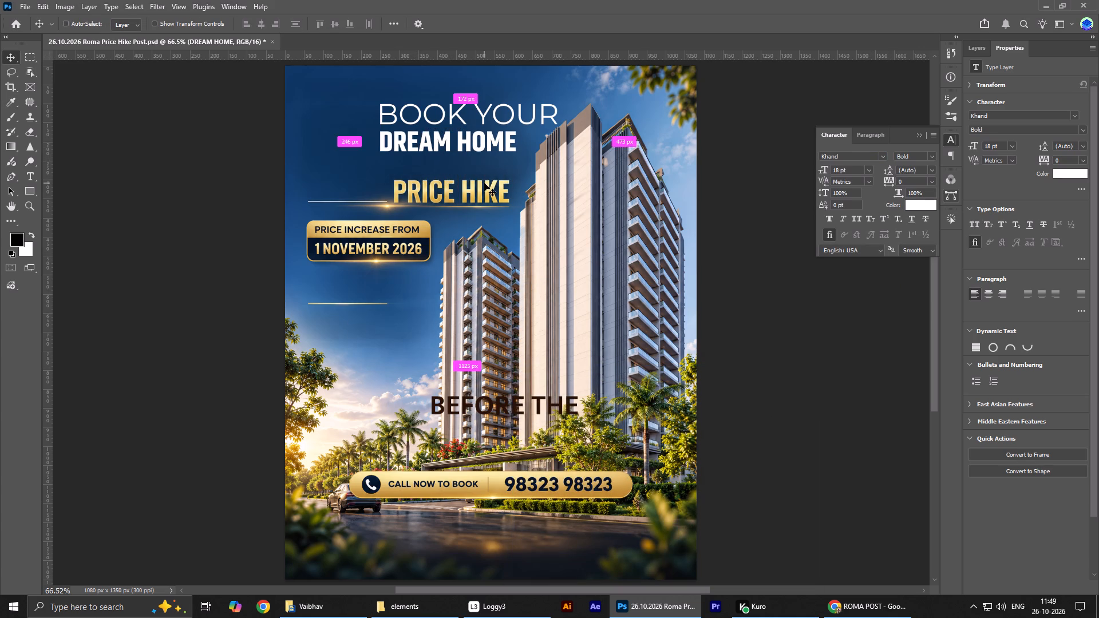
{"action": "key", "text": "ctrl+t"}
{"action": "left_click_drag", "start_coordinate": [520, 165], "coordinate": [617, 188]}
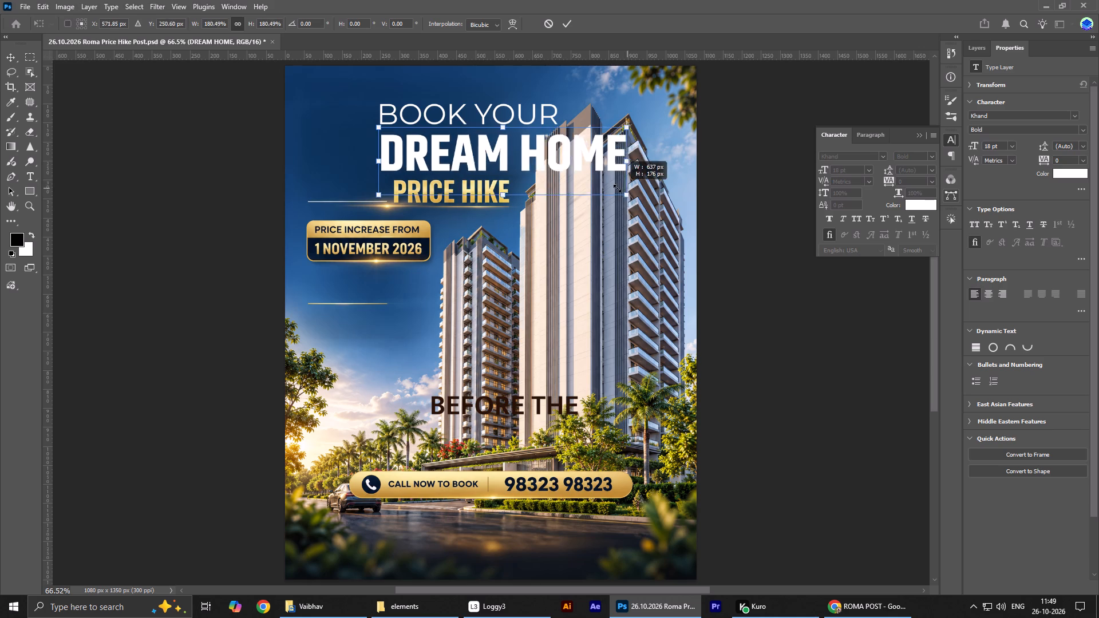
{"action": "left_click_drag", "start_coordinate": [617, 188], "coordinate": [602, 185]}
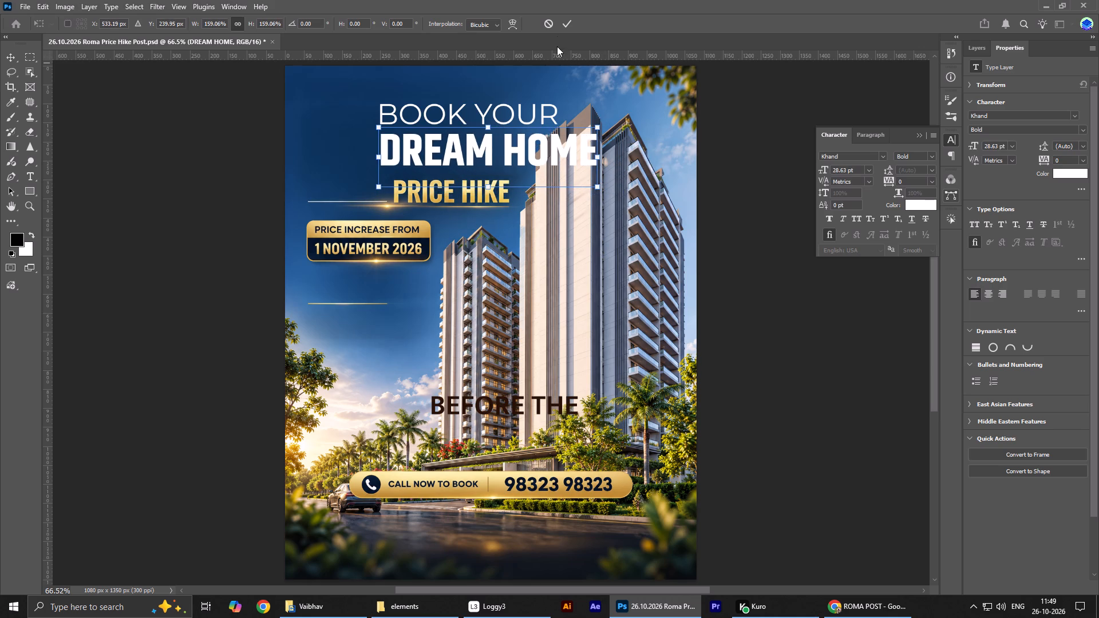
{"action": "left_click", "coordinate": [566, 23]}
Move BOOK YOUR and DREAM HOME together to the poster's left margin, down near the PRICE HIKE line.
{"action": "left_click", "coordinate": [455, 117], "text": "shift"}
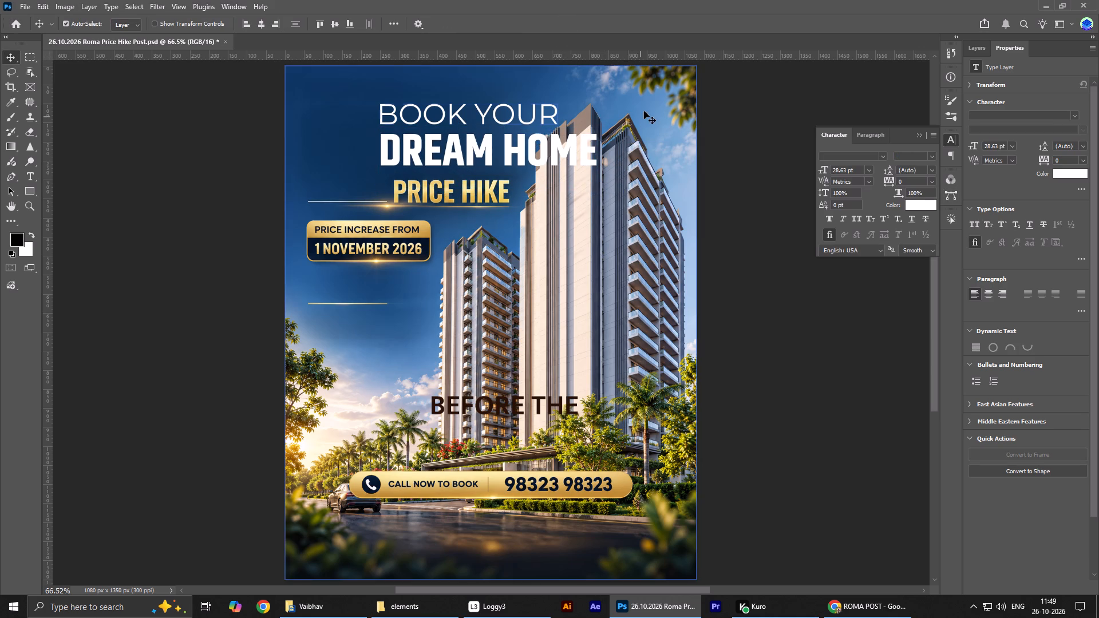
{"action": "key", "text": "ctrl+t"}
{"action": "left_click_drag", "start_coordinate": [567, 143], "coordinate": [468, 144]}
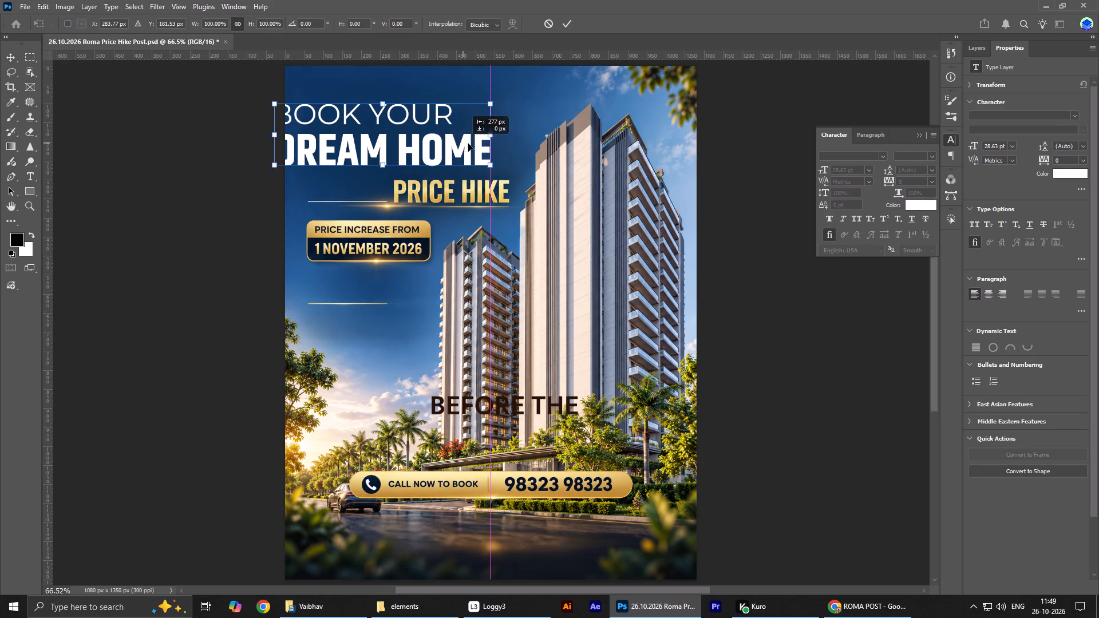
{"action": "left_click_drag", "start_coordinate": [468, 144], "coordinate": [492, 145]}
{"action": "left_click_drag", "start_coordinate": [459, 144], "coordinate": [464, 175]}
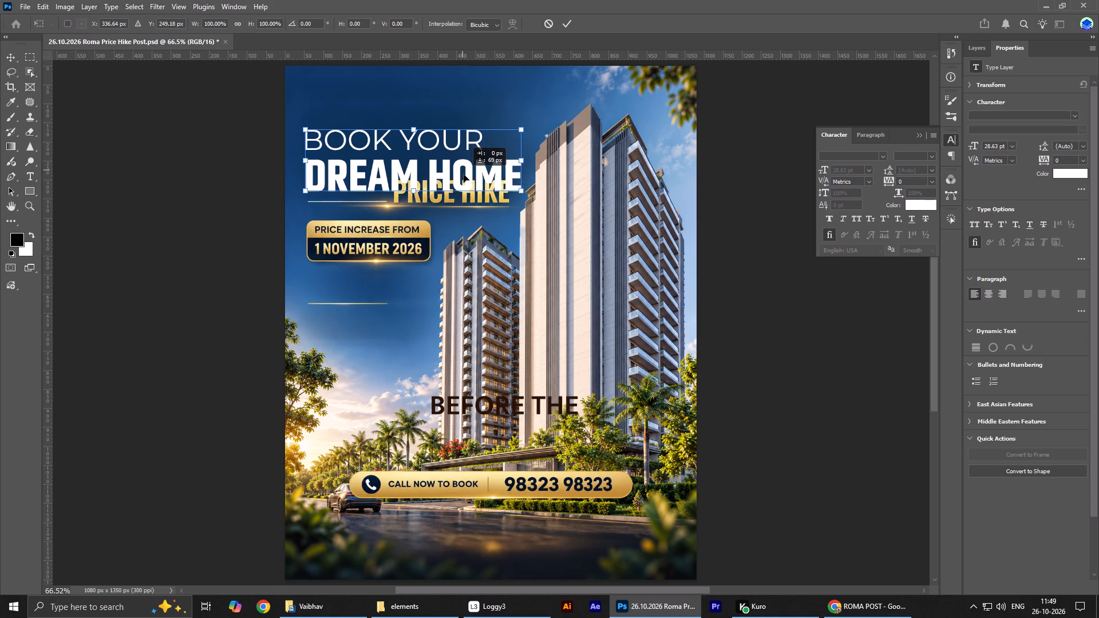
{"action": "left_click_drag", "start_coordinate": [464, 175], "coordinate": [464, 177]}
{"action": "key", "text": "Return"}
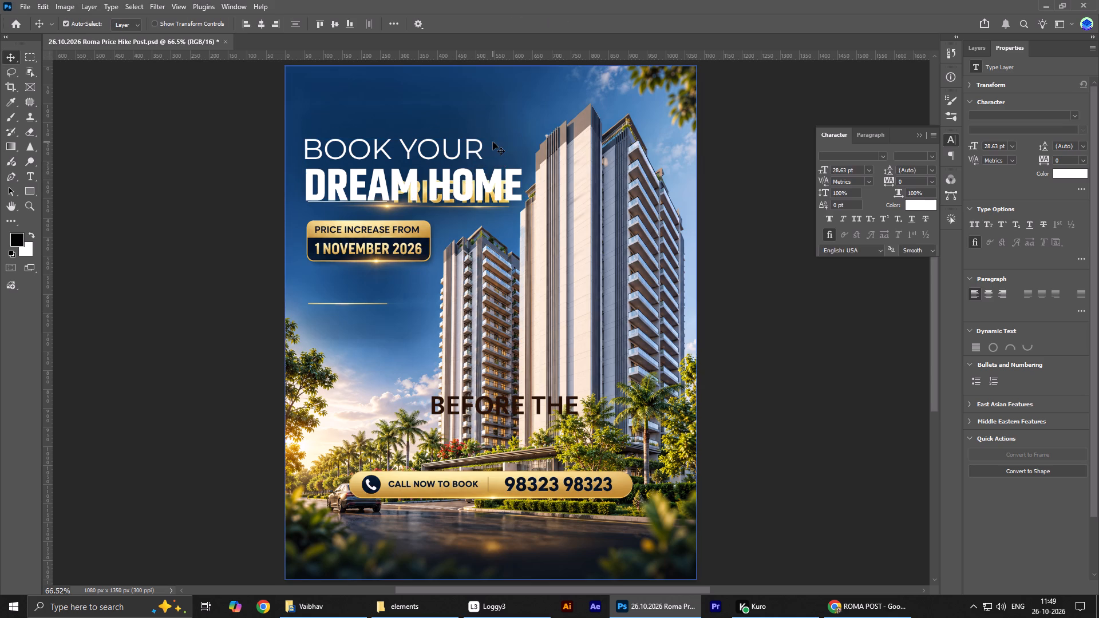
Nudge the two headline lines slightly right and up so they sit just above PRICE HIKE, aligned with the date badge.
{"action": "key", "text": "Right"}
{"action": "key", "text": "Right"}
{"action": "key", "text": "Right"}
{"action": "key", "text": "Right"}
{"action": "key", "text": "Right"}
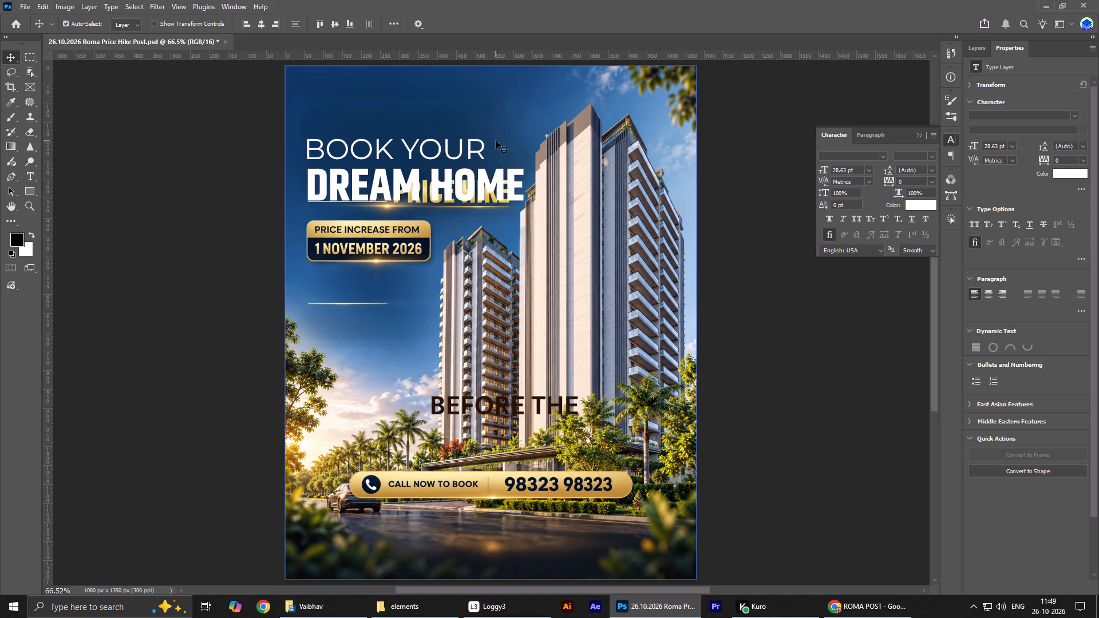
{"action": "key", "text": "shift+Up"}
{"action": "key", "text": "shift+Up"}
{"action": "key", "text": "shift+Up"}
{"action": "key", "text": "shift+Up"}
{"action": "key", "text": "shift+Up"}
{"action": "key", "text": "shift+Up"}
{"action": "key", "text": "shift+Up"}
{"action": "key", "text": "shift+Up"}
{"action": "key", "text": "shift+Up"}
{"action": "key", "text": "shift+Up"}
{"action": "key", "text": "shift+Up"}
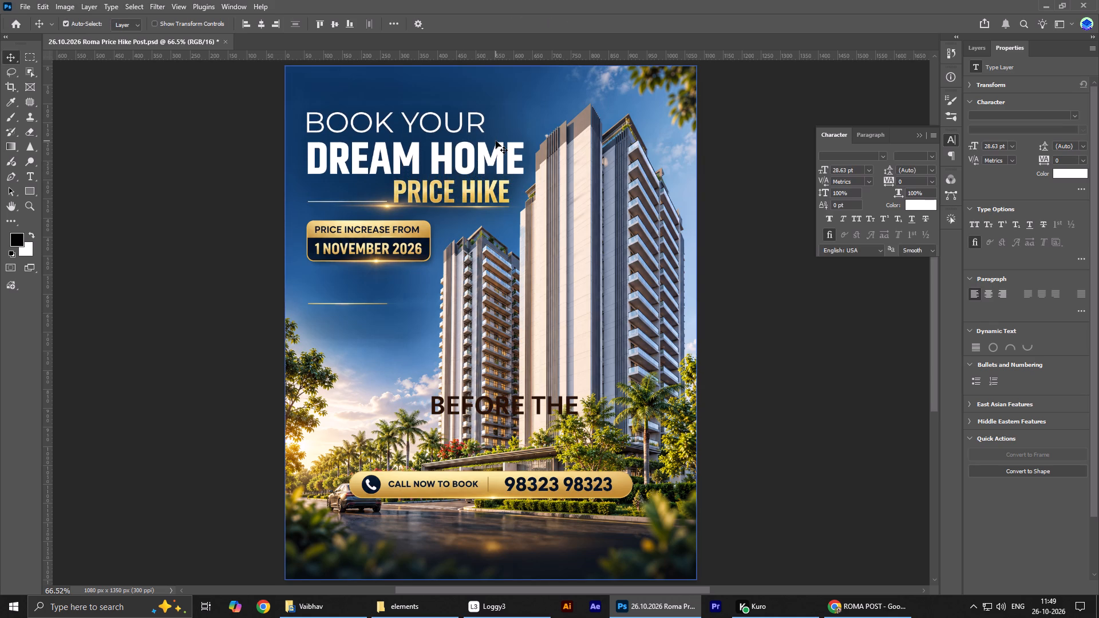
{"action": "key", "text": "Up"}
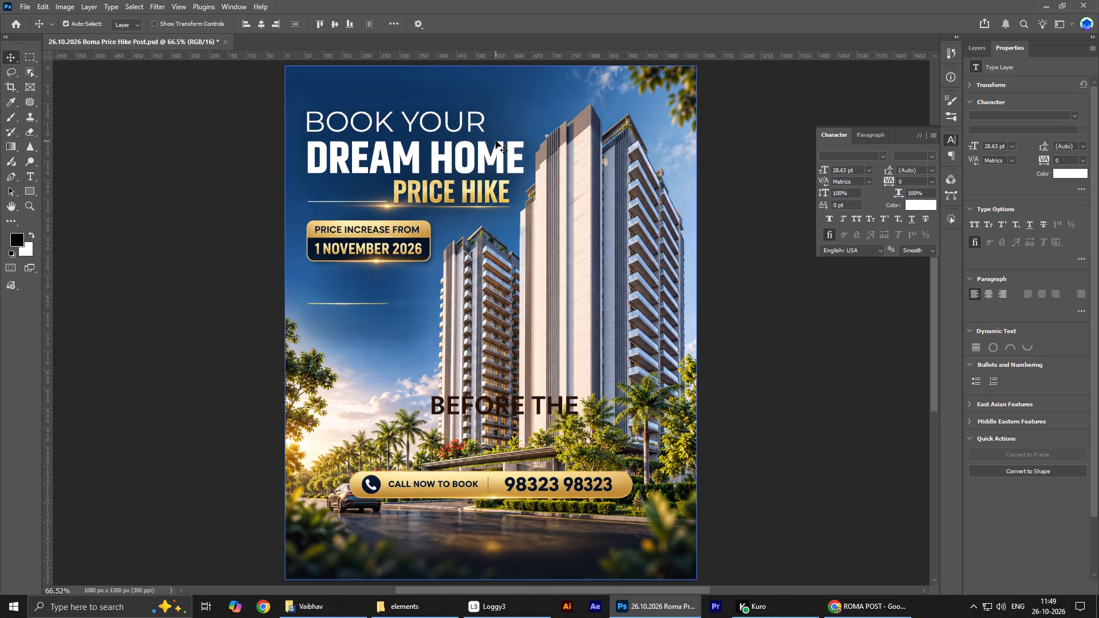
{"action": "left_click", "coordinate": [737, 151]}
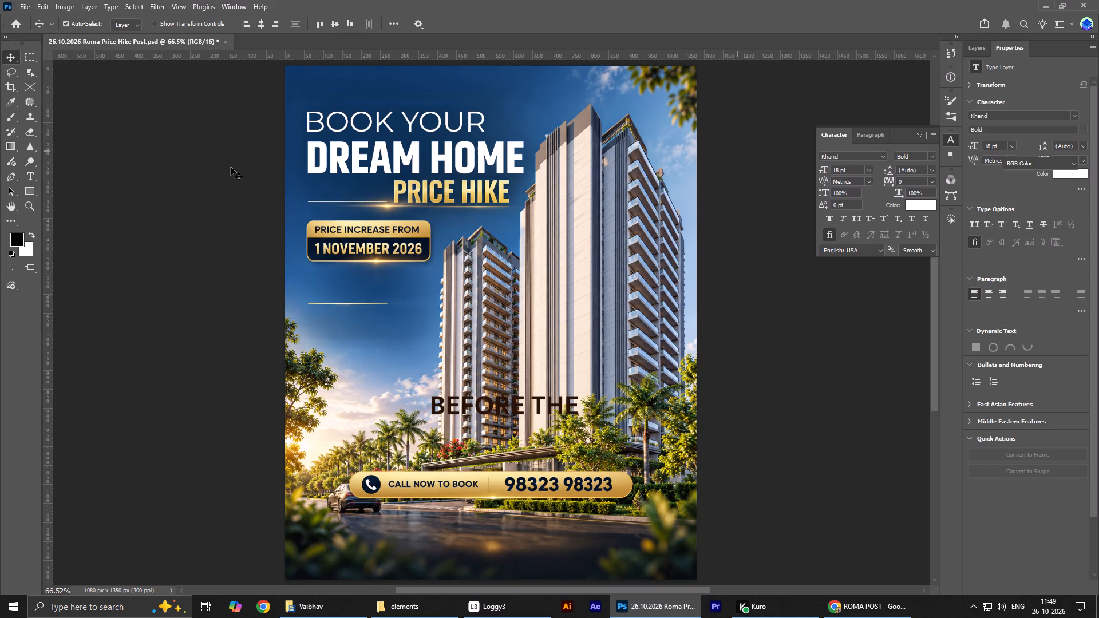
{"action": "left_click", "coordinate": [417, 150]}
{"action": "left_click", "coordinate": [385, 157]}
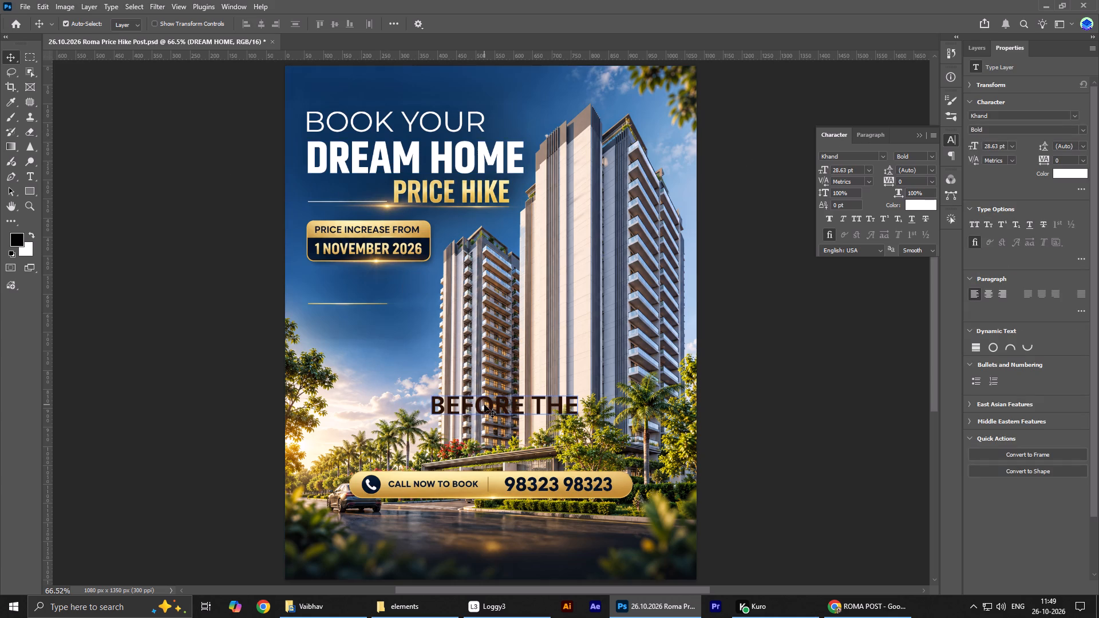
Set the BEFORE THE text to Khand Regular and colour it white.
{"action": "left_click", "coordinate": [484, 405]}
{"action": "left_click", "coordinate": [863, 156]}
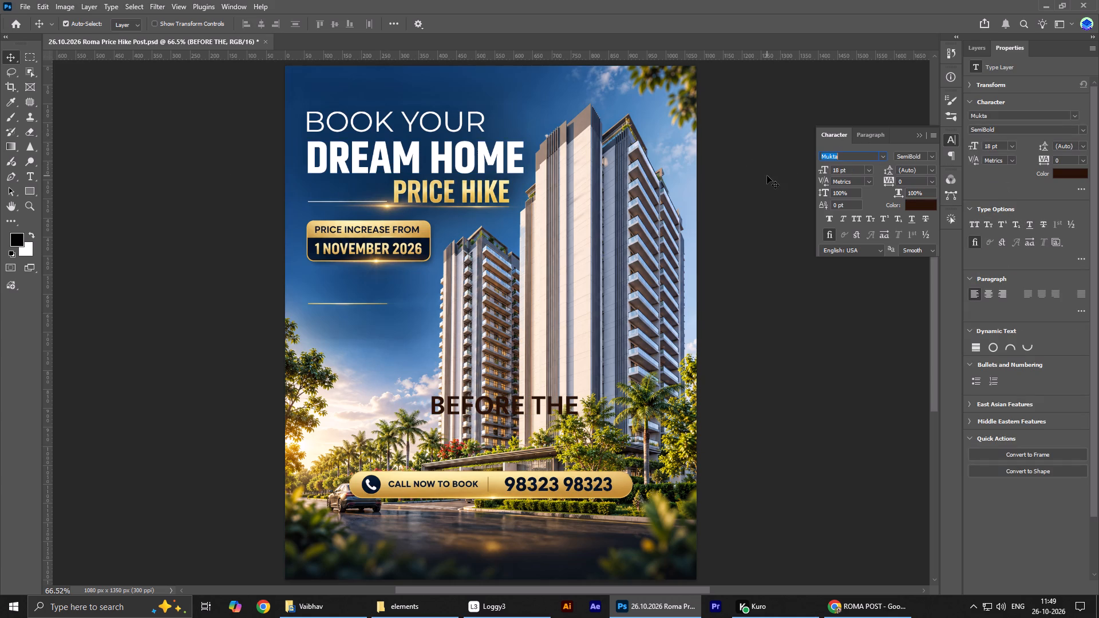
{"action": "type", "text": "khan"}
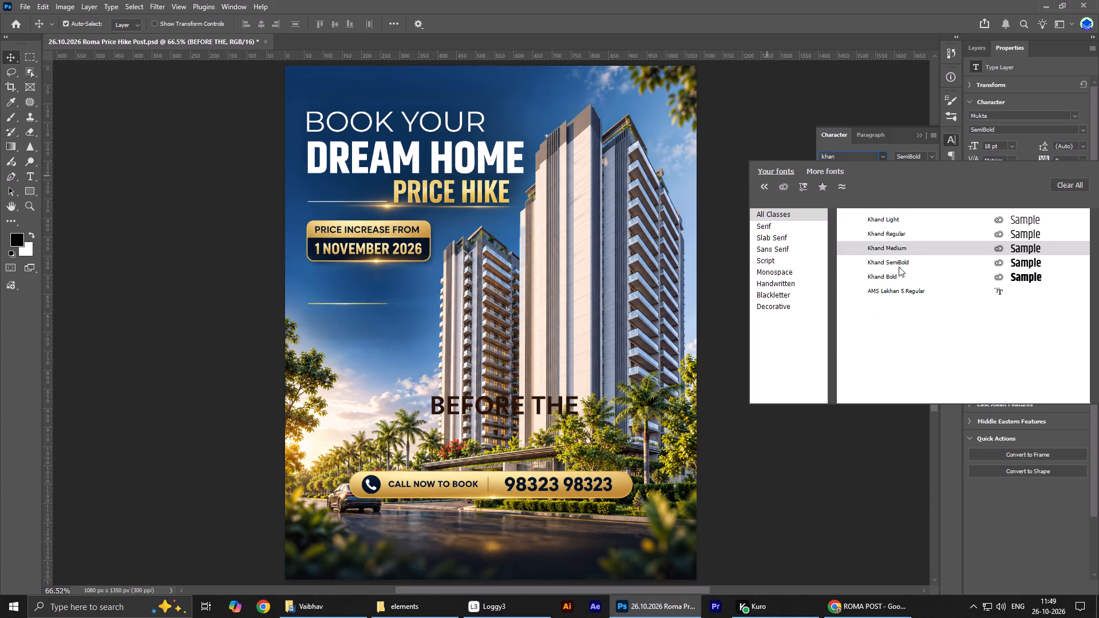
{"action": "left_click", "coordinate": [883, 228]}
{"action": "left_click", "coordinate": [920, 203]}
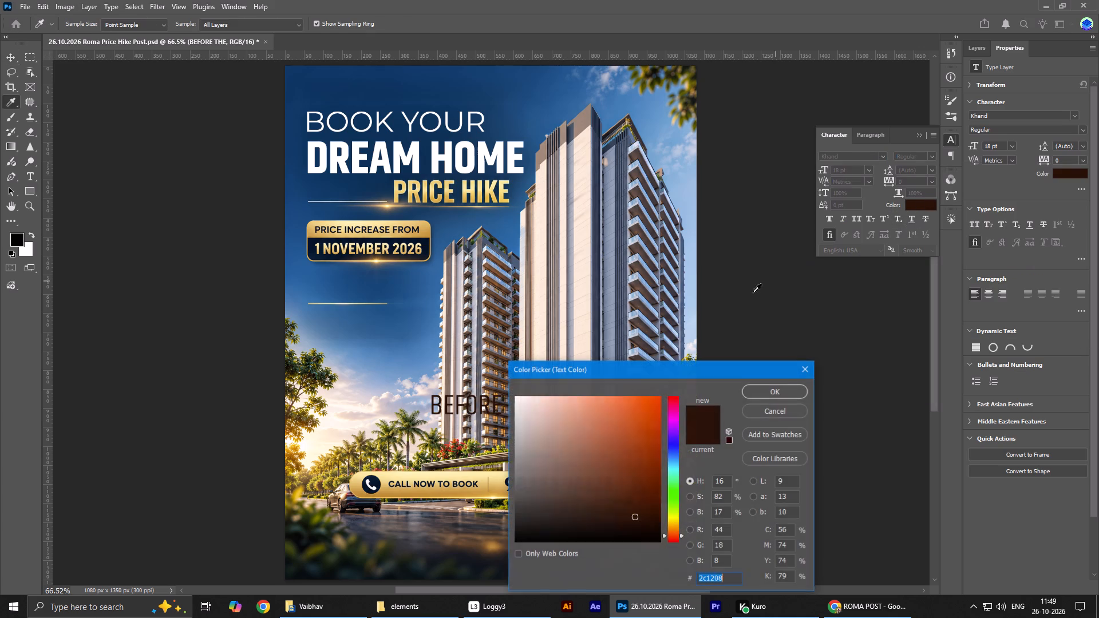
{"action": "left_click_drag", "start_coordinate": [557, 439], "coordinate": [374, 335]}
{"action": "left_click", "coordinate": [781, 389]}
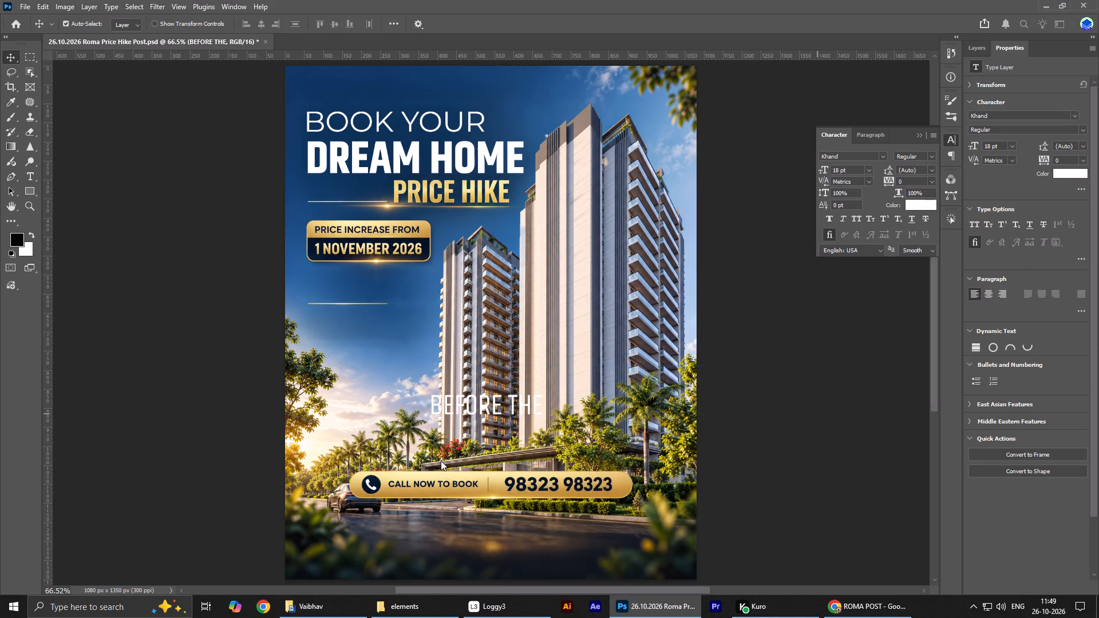
Scale BEFORE THE to about 70% and fit it beneath DREAM HOME, beside PRICE HIKE and just above the gold line.
{"action": "left_click_drag", "start_coordinate": [498, 404], "coordinate": [371, 184]}
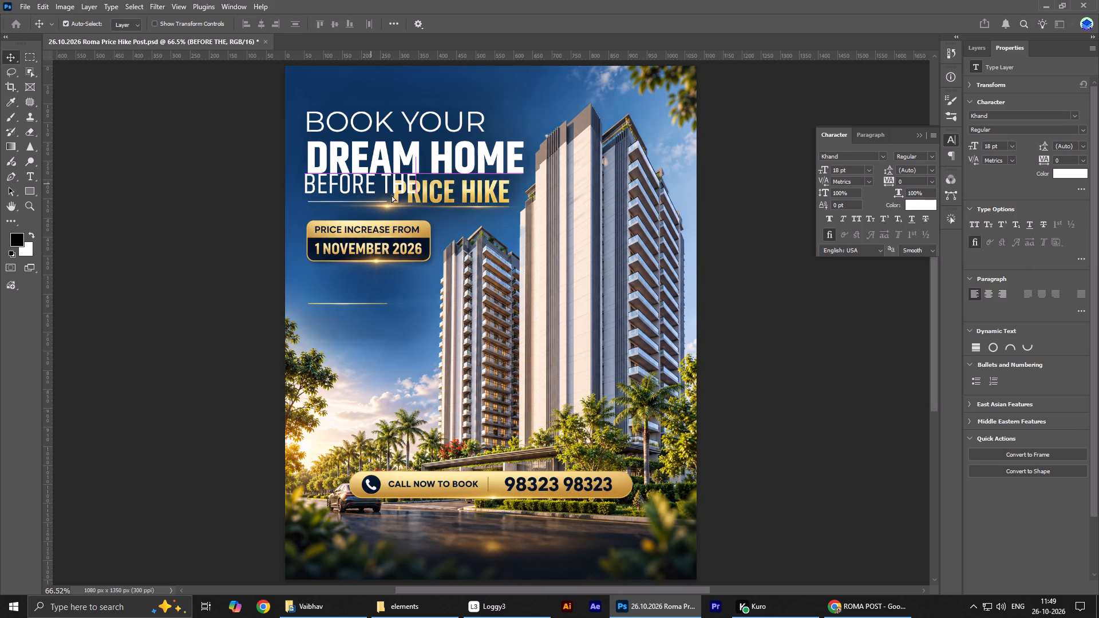
{"action": "key", "text": "ctrl+t"}
{"action": "left_click_drag", "start_coordinate": [422, 184], "coordinate": [388, 192]}
{"action": "left_click", "coordinate": [327, 188]}
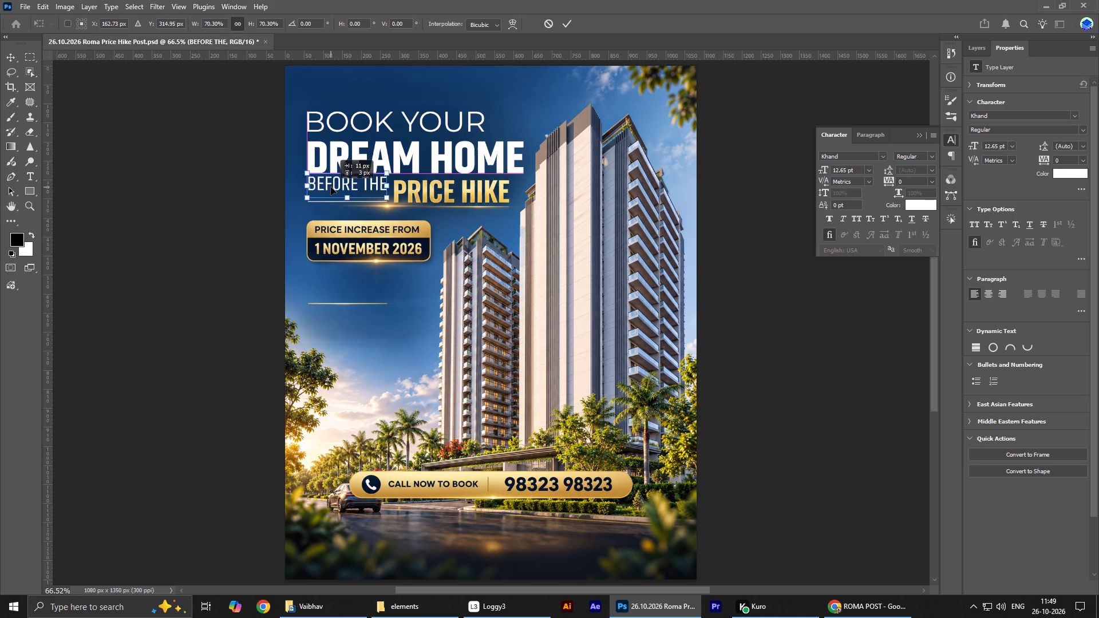
{"action": "key", "text": "Return"}
{"action": "key", "text": "shift+Down"}
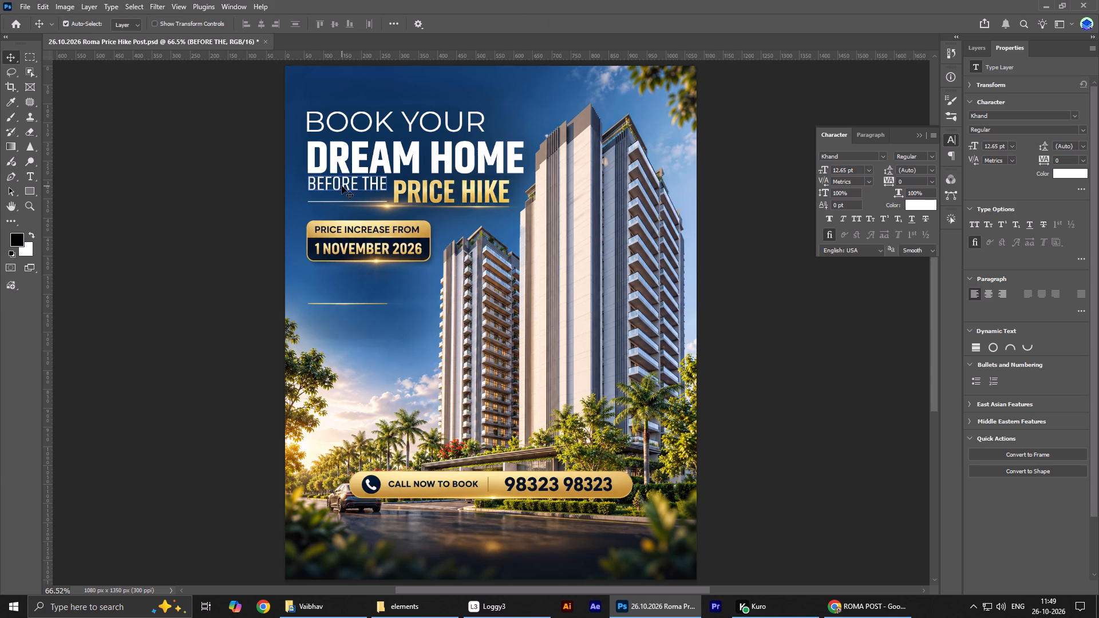
{"action": "key", "text": "shift+Down"}
{"action": "key", "text": "Up"}
{"action": "key", "text": "Up"}
{"action": "key", "text": "Up"}
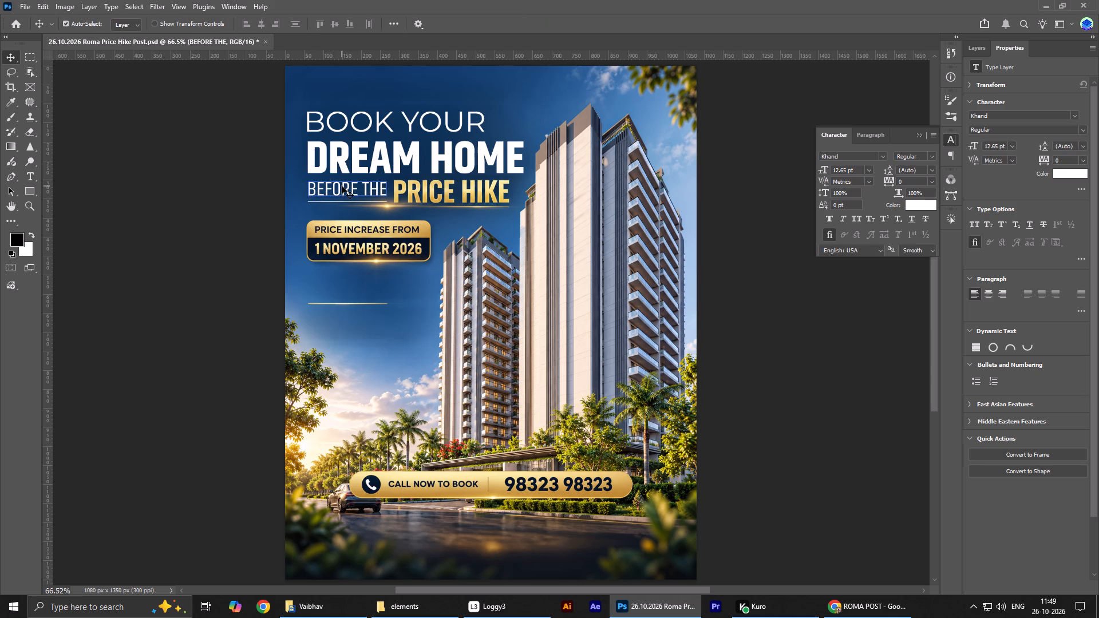
{"action": "key", "text": "ctrl+0"}
Copy the "Book your 2/3 BHK dream flat at the current price and save big." text from the ChatGPT poster into a new Photoshop text layer.
{"action": "key", "text": "alt+Tab"}
{"action": "left_click_drag", "start_coordinate": [565, 267], "coordinate": [564, 267]}
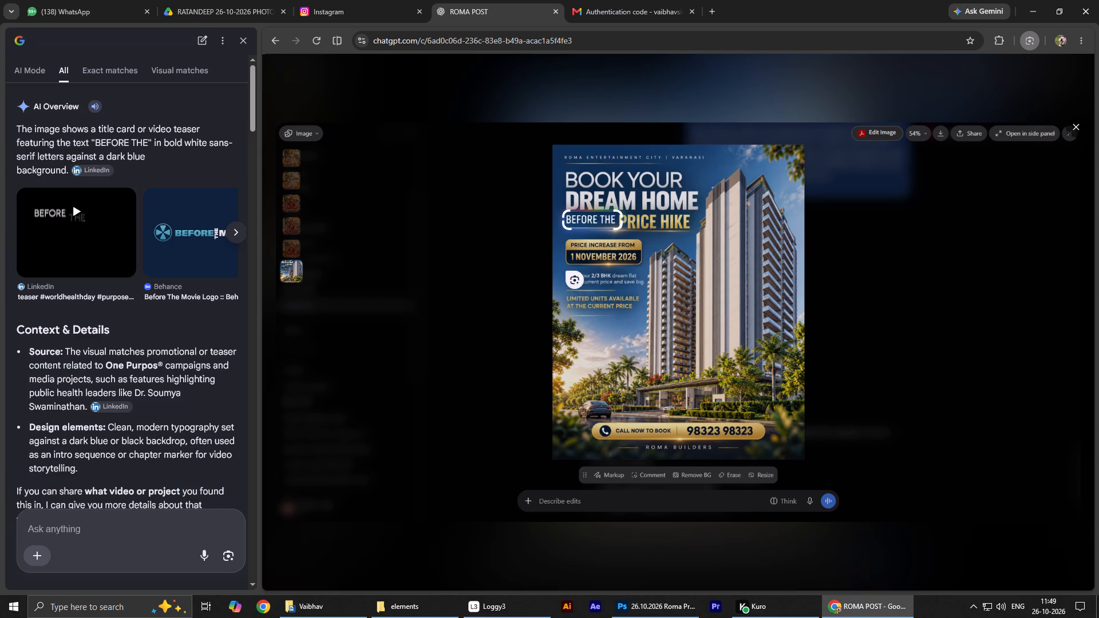
{"action": "left_click_drag", "start_coordinate": [564, 267], "coordinate": [655, 291]}
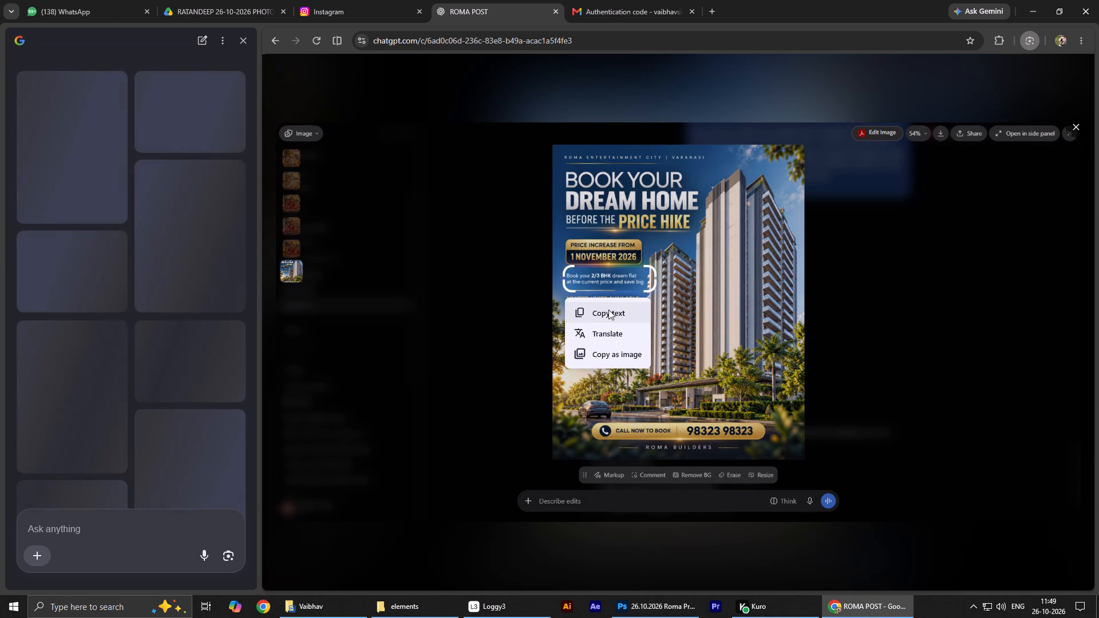
{"action": "left_click", "coordinate": [607, 310]}
{"action": "key", "text": "alt+Tab"}
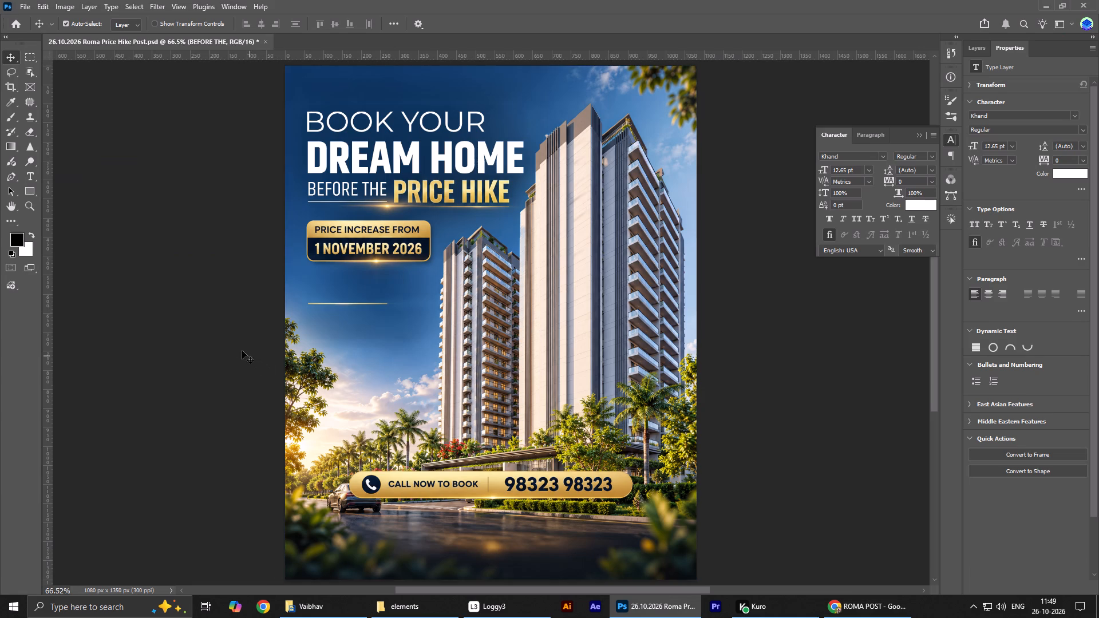
{"action": "key", "text": "t"}
{"action": "left_click", "coordinate": [350, 342]}
{"action": "key", "text": "ctrl+v"}
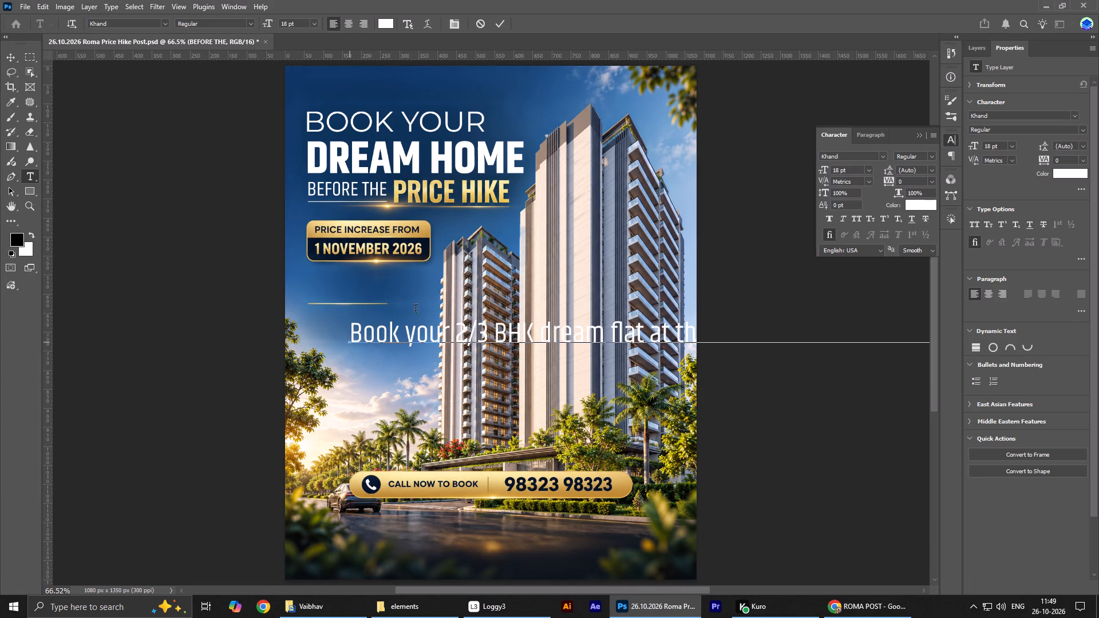
{"action": "left_click", "coordinate": [495, 24]}
Set the 2/3 BHK text layer's font to Montserrat Regular.
{"action": "left_click", "coordinate": [845, 157]}
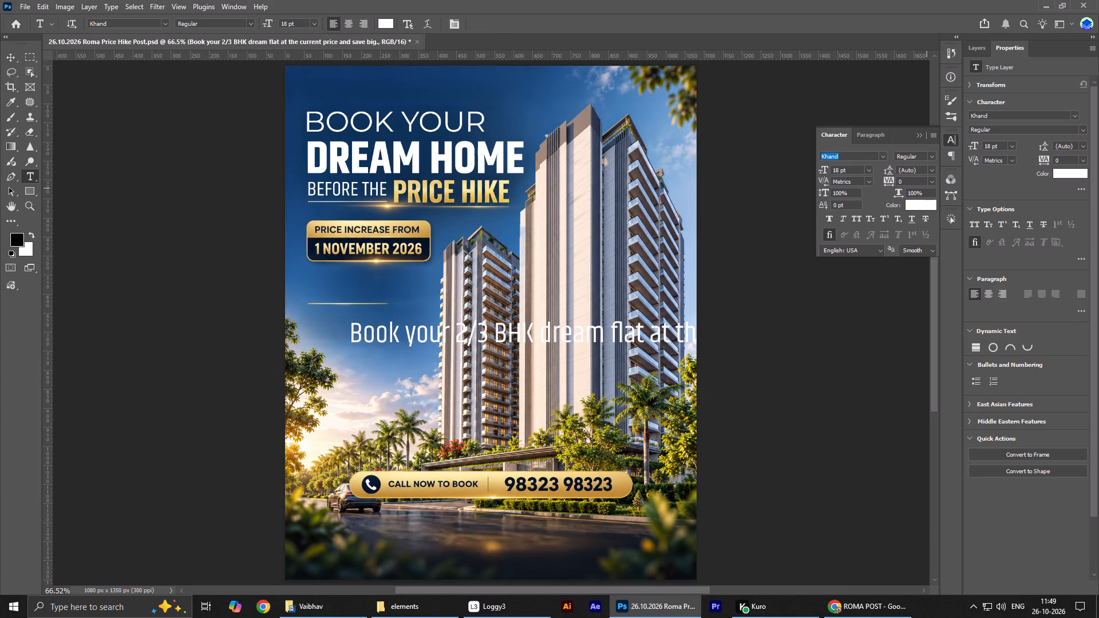
{"action": "type", "text": "mont"}
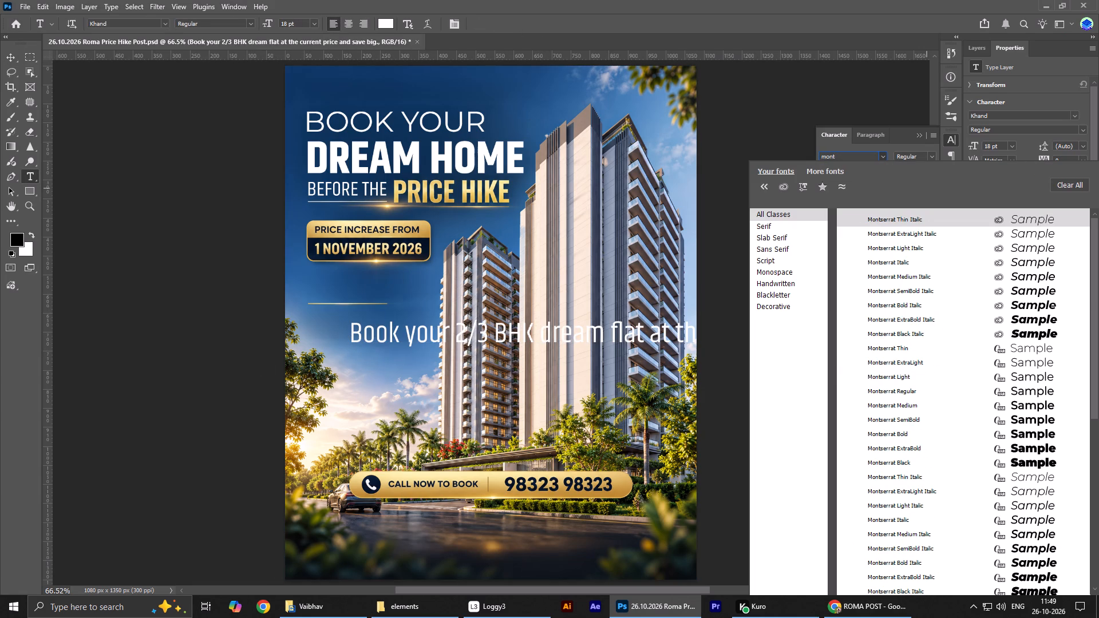
{"action": "left_click", "coordinate": [920, 391]}
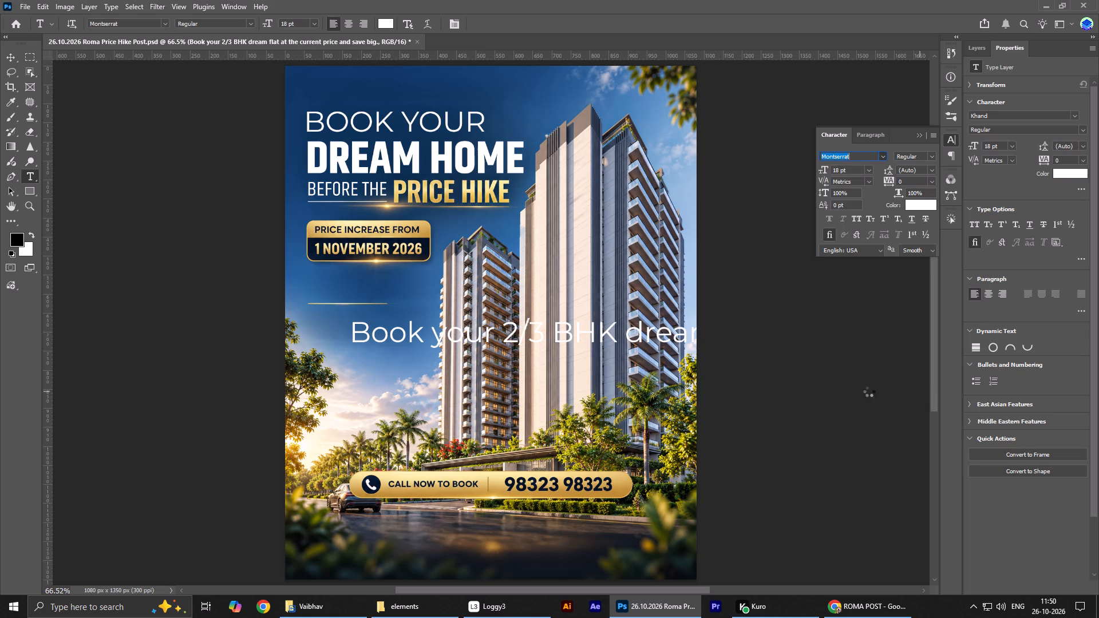
Scale the 2/3 BHK line to about 40% and place it between the date badge and the short gold line.
{"action": "key", "text": "ctrl+t"}
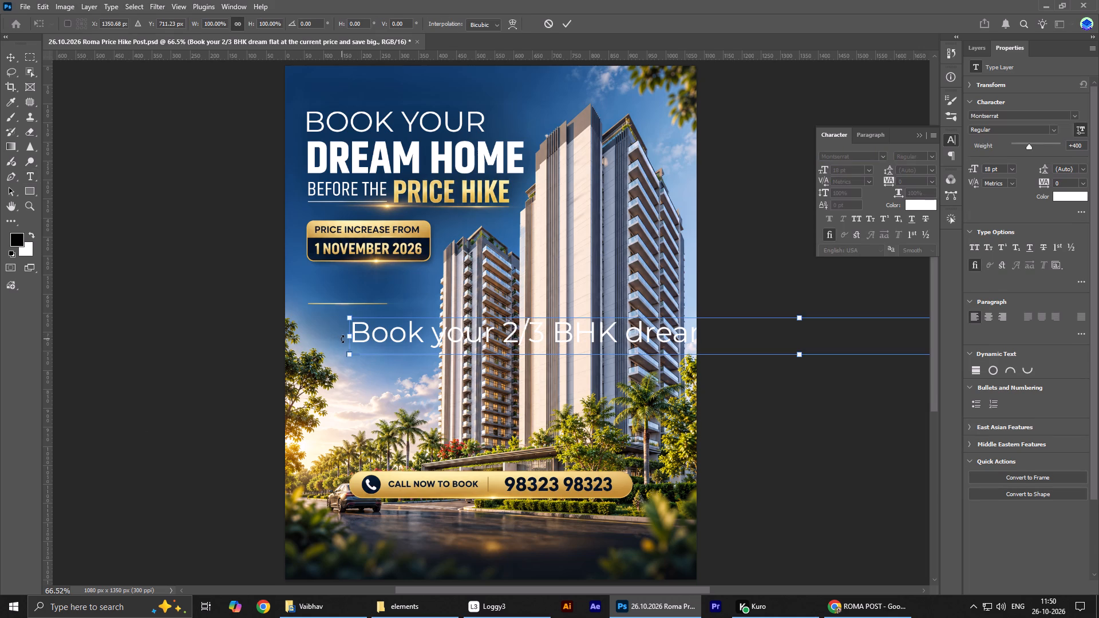
{"action": "left_click_drag", "start_coordinate": [347, 339], "coordinate": [619, 327]}
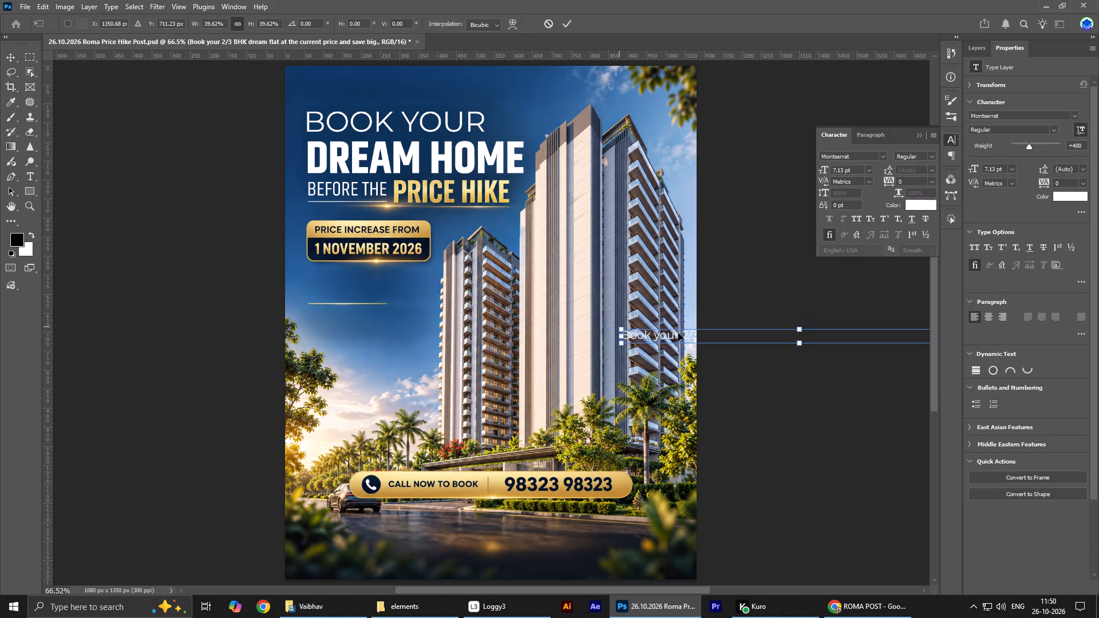
{"action": "left_click_drag", "start_coordinate": [679, 334], "coordinate": [372, 283]}
Following the reference poster, break the 2/3 BHK text after "dream flat" so "at the current price and save big." forms a second line.
{"action": "key", "text": "alt+Tab"}
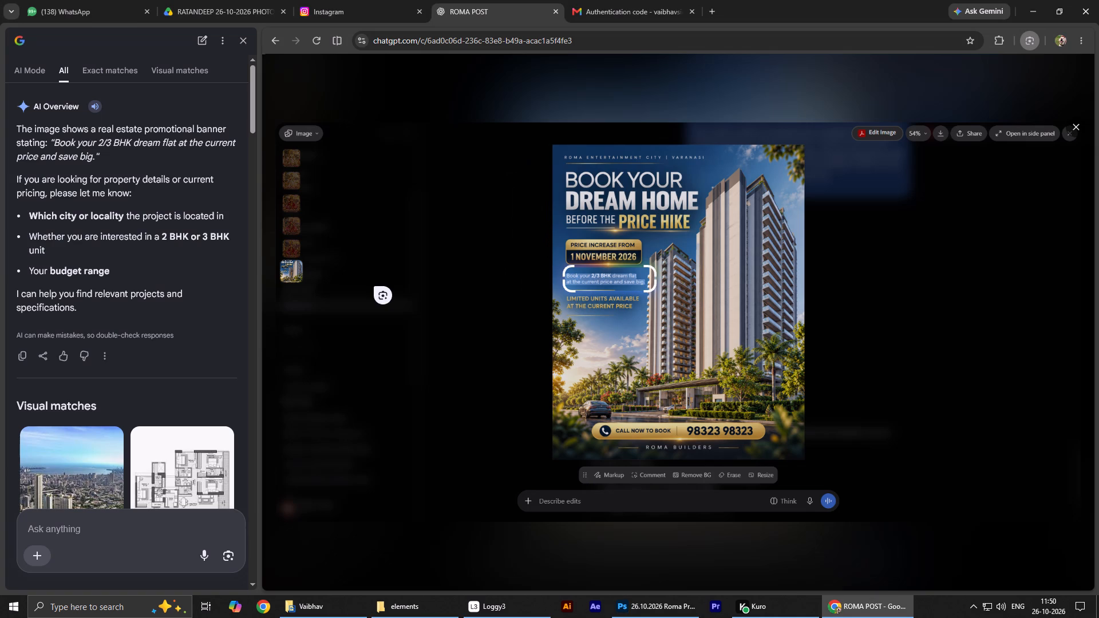
{"action": "key", "text": "alt+Tab"}
{"action": "double_click", "coordinate": [479, 283]}
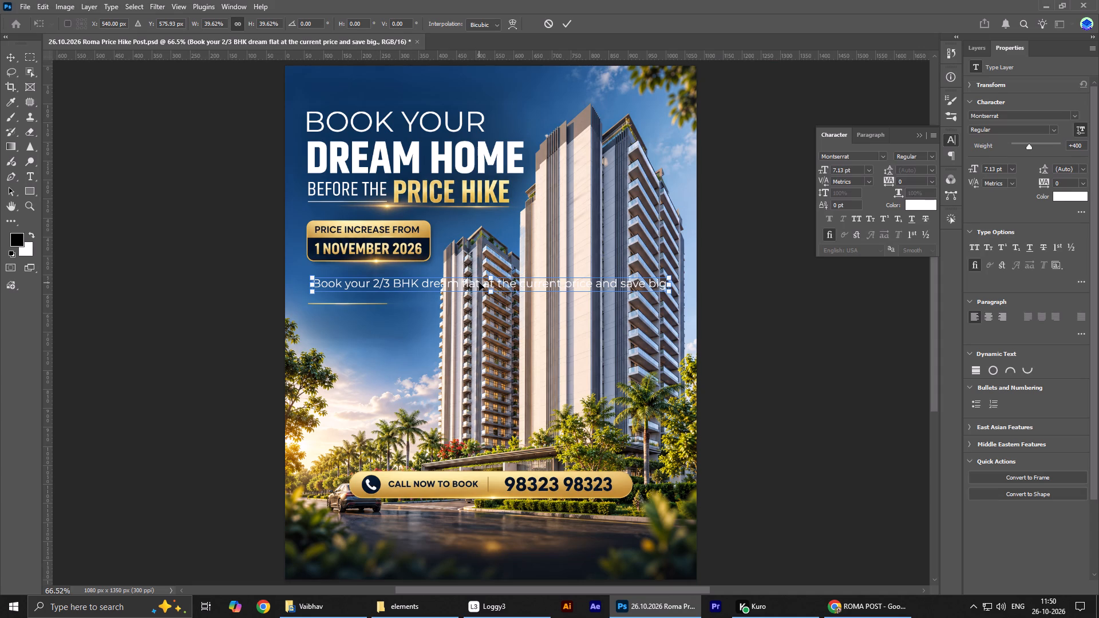
{"action": "left_click", "coordinate": [488, 285]}
{"action": "key", "text": "Left"}
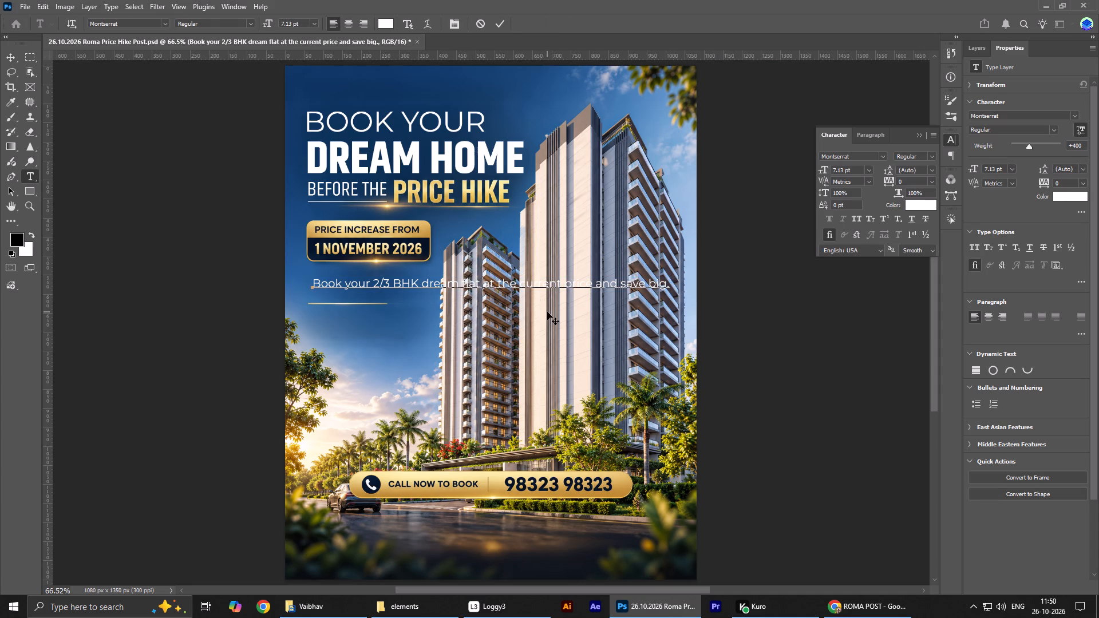
{"action": "key", "text": "BackSpace"}
{"action": "key", "text": "Return"}
{"action": "key", "text": "alt+Tab"}
{"action": "key", "text": "alt+Tab"}
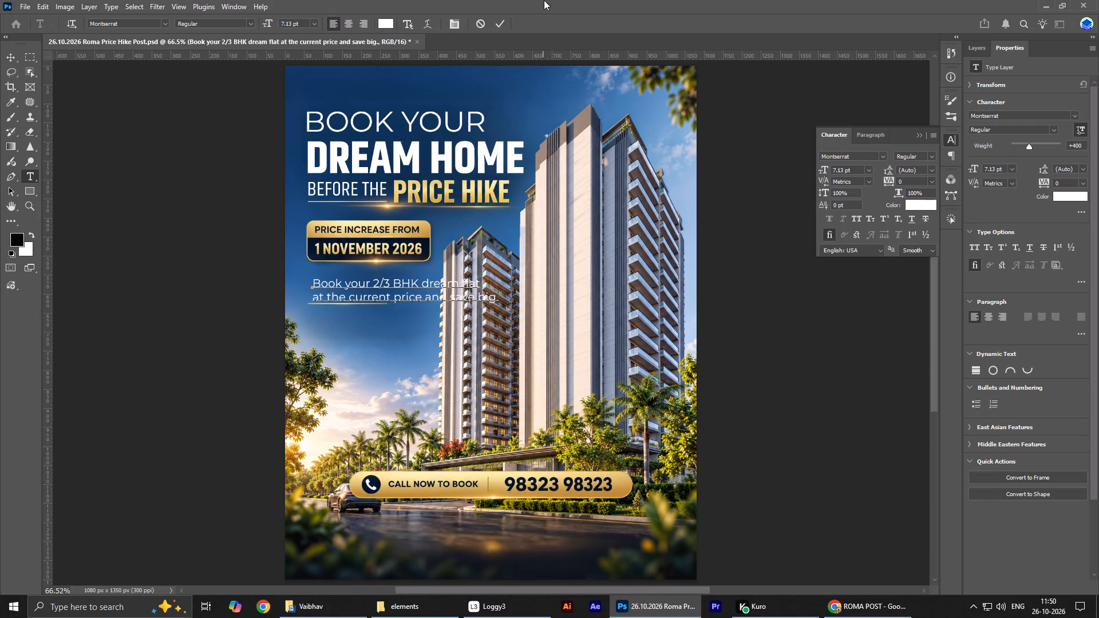
{"action": "left_click", "coordinate": [501, 21]}
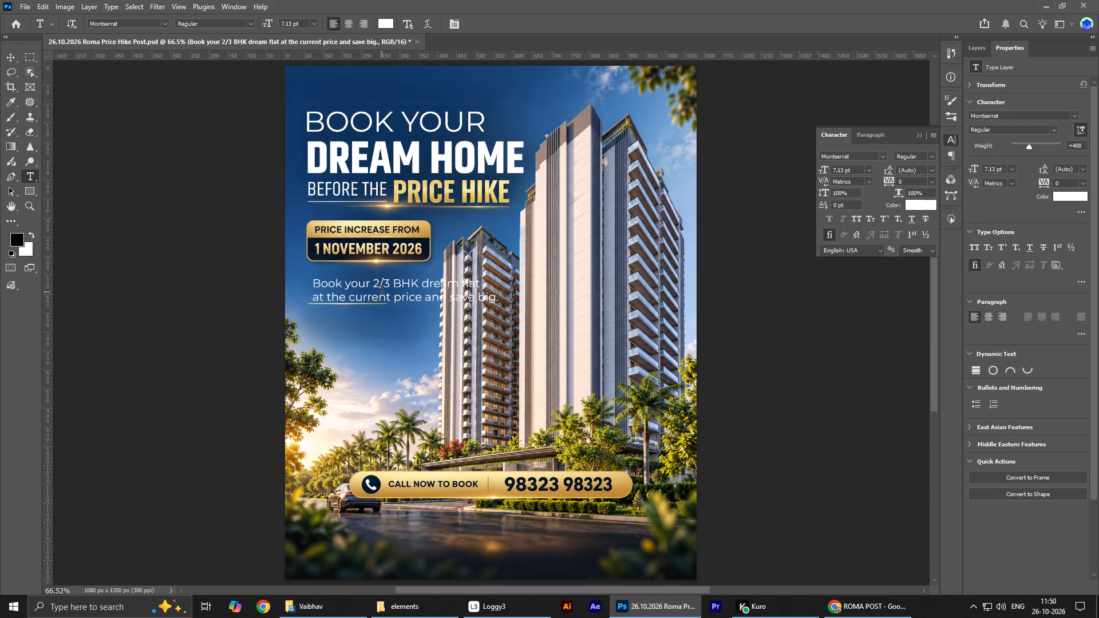
Align the two-line 2/3 BHK text with the date badge's left edge, scale it to about 70%, and centre it above the gold line.
{"action": "key", "text": "v"}
{"action": "left_click_drag", "start_coordinate": [381, 295], "coordinate": [373, 285]}
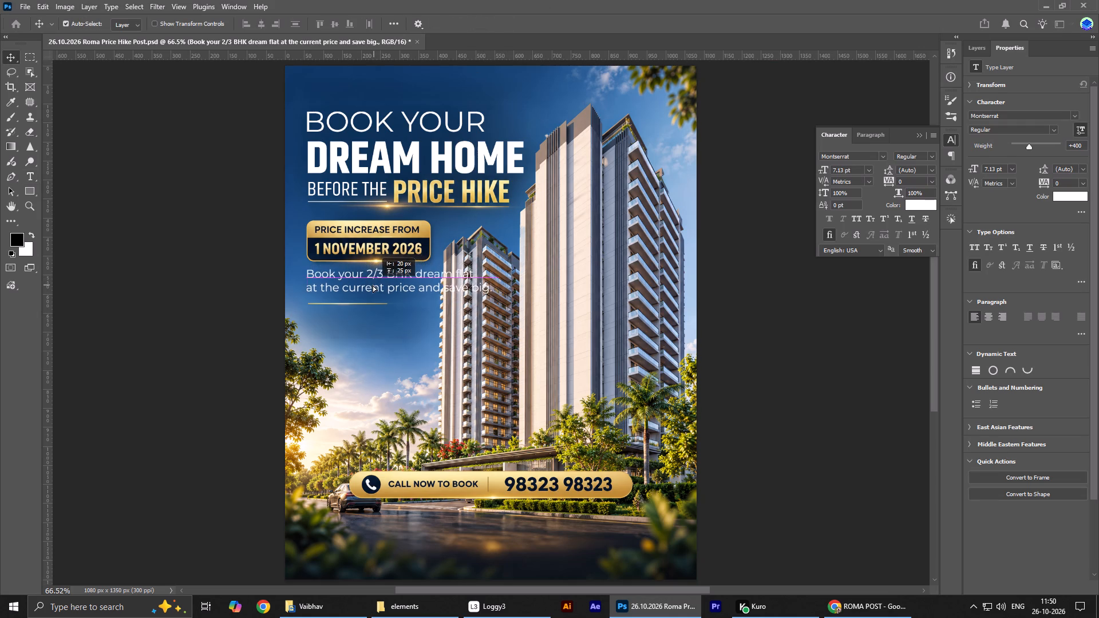
{"action": "left_click_drag", "start_coordinate": [373, 285], "coordinate": [376, 285]}
{"action": "key", "text": "ctrl+t"}
{"action": "left_click_drag", "start_coordinate": [496, 279], "coordinate": [445, 279]}
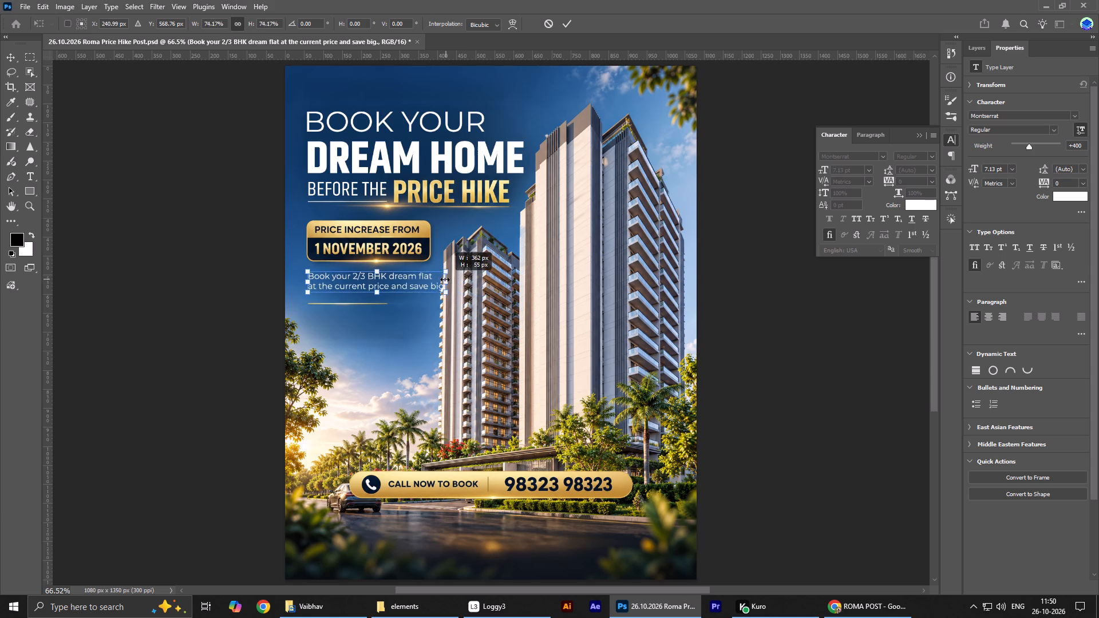
{"action": "left_click_drag", "start_coordinate": [445, 279], "coordinate": [440, 279]}
{"action": "key", "text": "Return"}
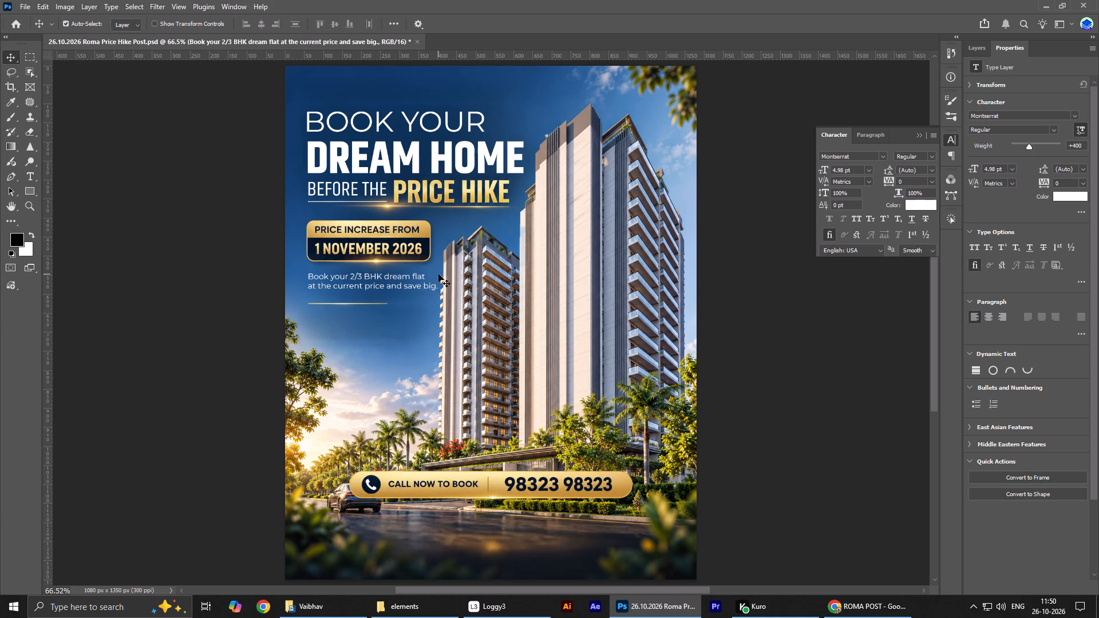
{"action": "key", "text": "Up"}
{"action": "key", "text": "Down"}
{"action": "key", "text": "Down"}
{"action": "key", "text": "Down"}
{"action": "key", "text": "Down"}
{"action": "key", "text": "Down"}
Copy the LIMITED UNITS AVAILABLE AT THE CURRENT PRICE text from the ChatGPT poster into a new Photoshop text layer.
{"action": "key", "text": "alt+Tab"}
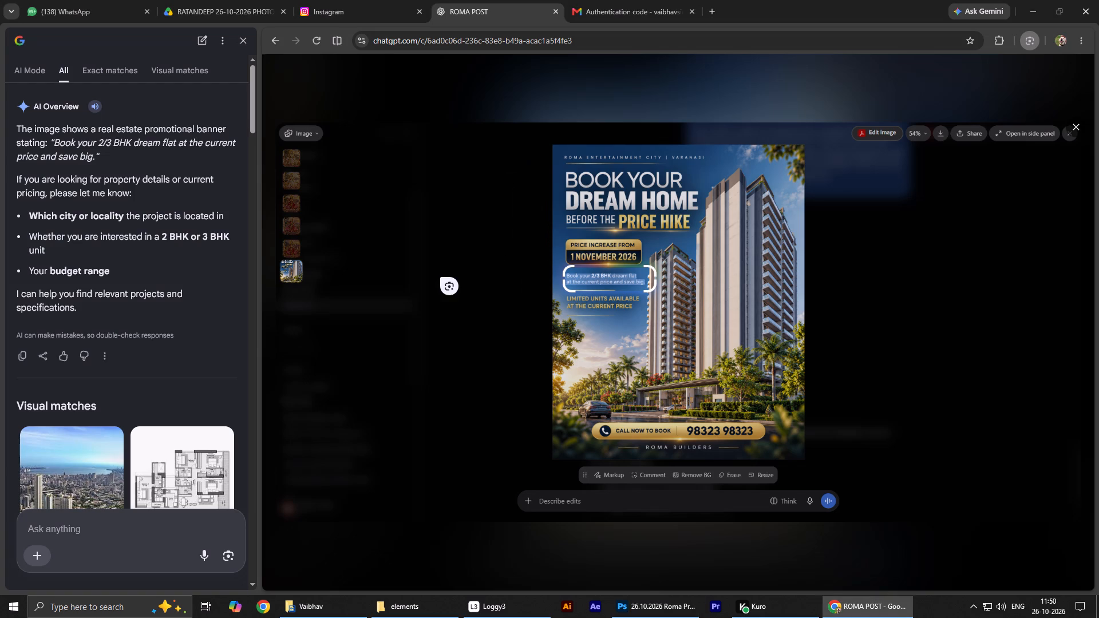
{"action": "left_click", "coordinate": [584, 313]}
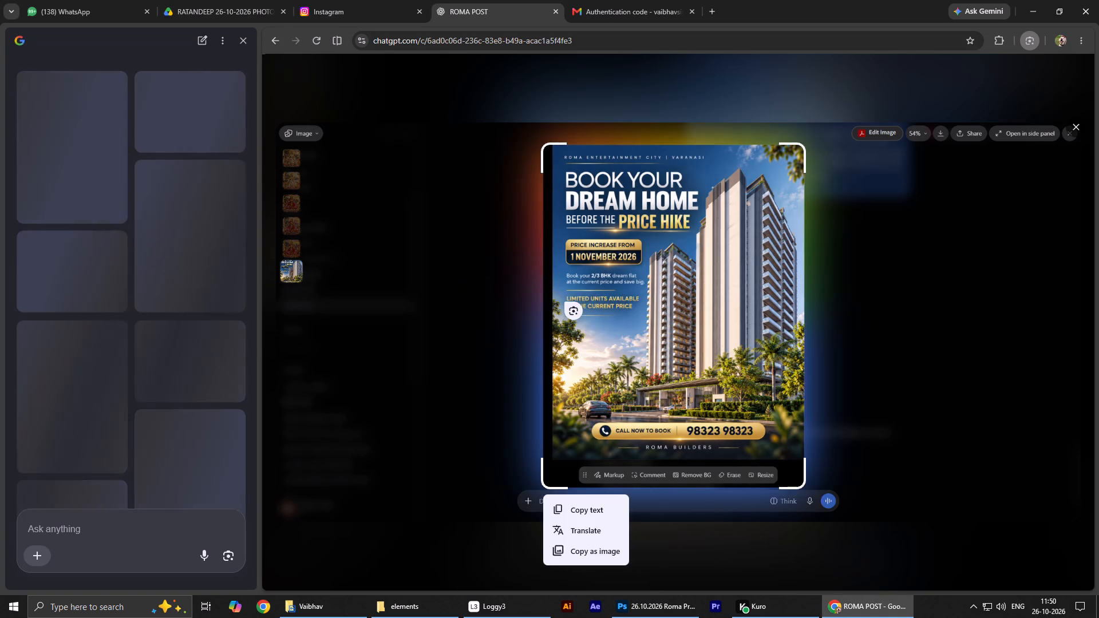
{"action": "left_click_drag", "start_coordinate": [563, 291], "coordinate": [643, 313]}
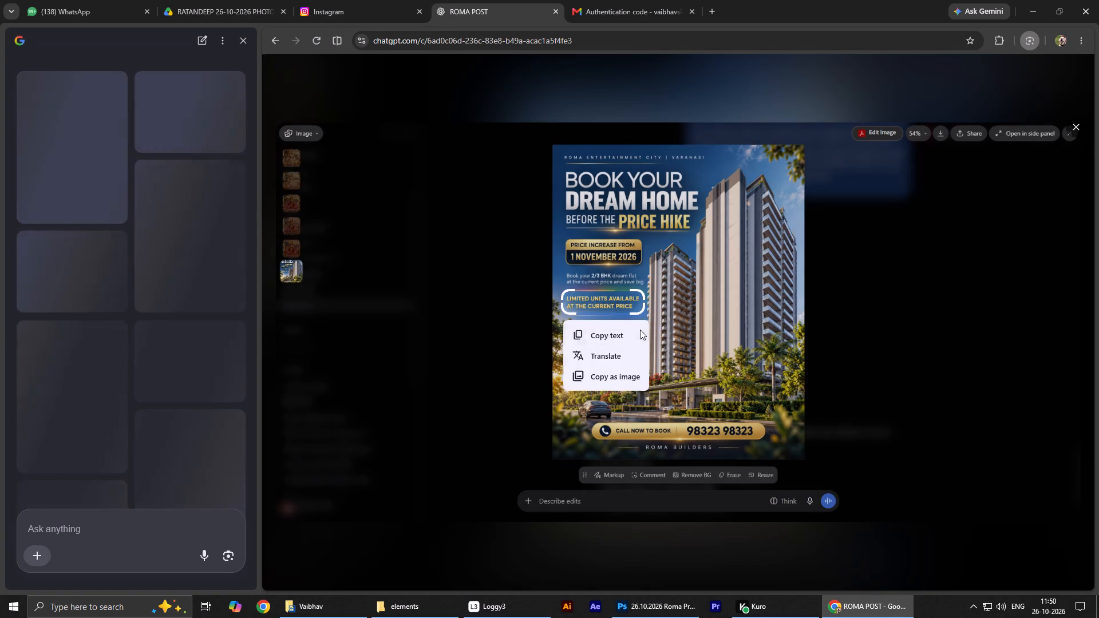
{"action": "left_click", "coordinate": [634, 339]}
{"action": "key", "text": "alt+Tab"}
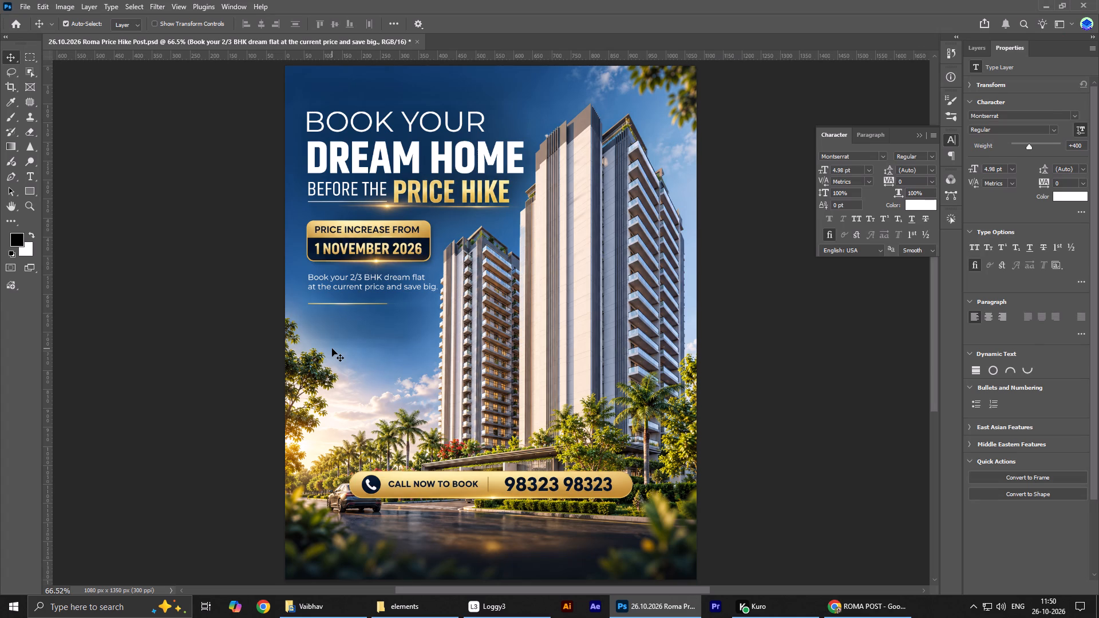
{"action": "left_click", "coordinate": [332, 348]}
{"action": "key", "text": "t"}
{"action": "left_click", "coordinate": [341, 345]}
{"action": "key", "text": "ctrl+v"}
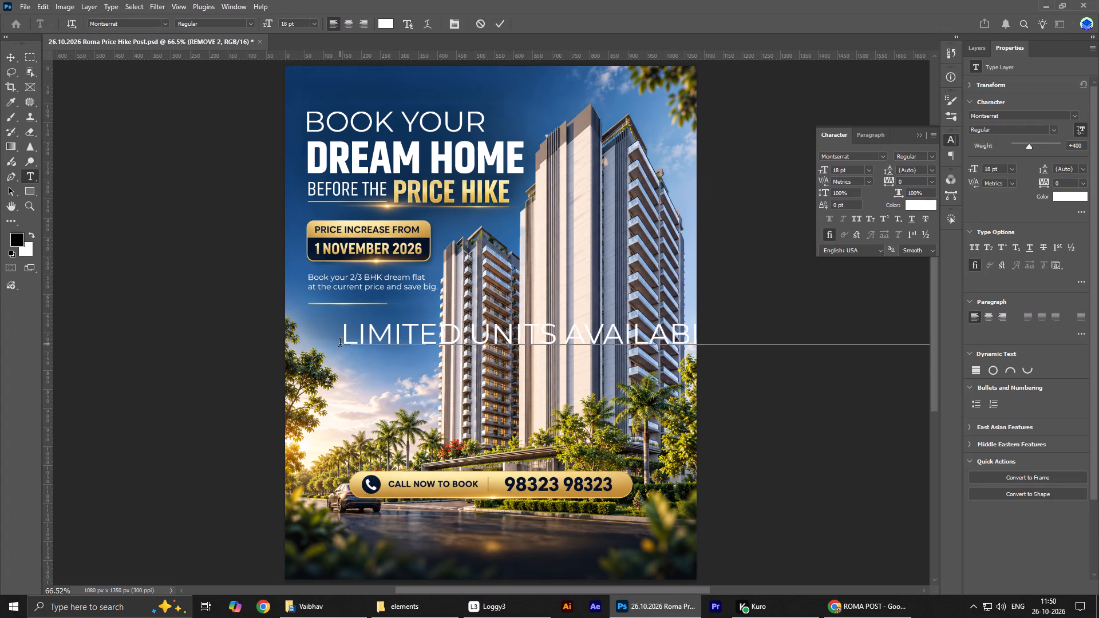
Split the limited-units text into two lines, starting the second at AT THE CURRENT PRICE without a leading space.
{"action": "key", "text": "alt+Tab"}
{"action": "key", "text": "alt+Tab"}
{"action": "left_click", "coordinate": [693, 340]}
{"action": "key", "text": "Right"}
{"action": "key", "text": "Right"}
{"action": "key", "text": "BackSpace"}
{"action": "key", "text": "Return"}
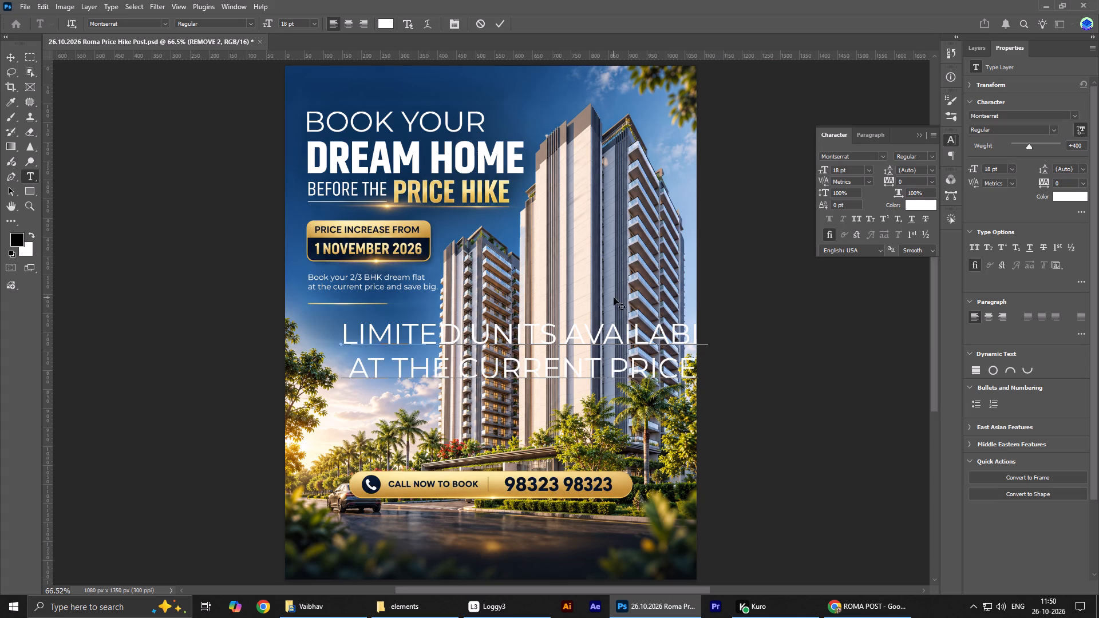
{"action": "key", "text": "Right"}
{"action": "key", "text": "BackSpace"}
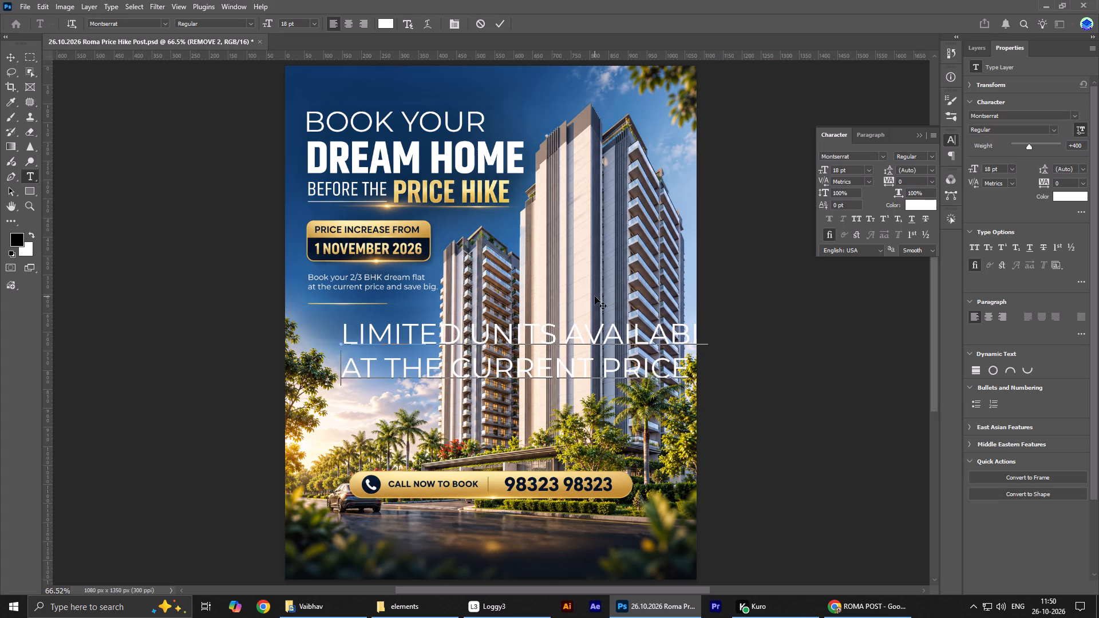
{"action": "double_click", "coordinate": [504, 14]}
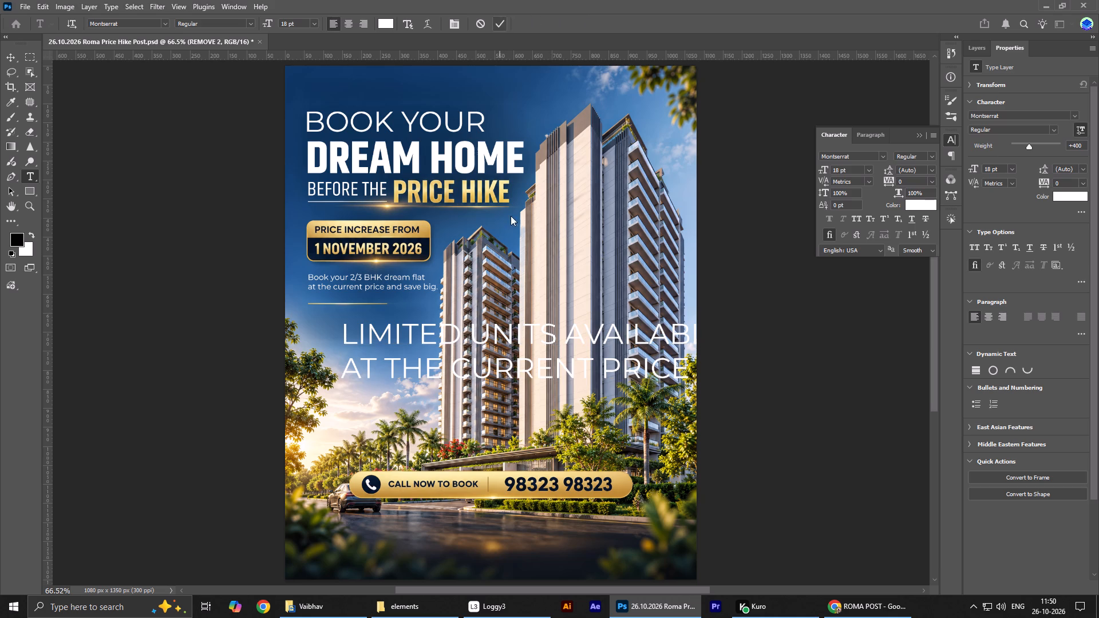
Shift the limited-units text about 285 px left and add the missing final E to AVAILABLE.
{"action": "key", "text": "v"}
{"action": "left_click_drag", "start_coordinate": [526, 334], "coordinate": [419, 331]}
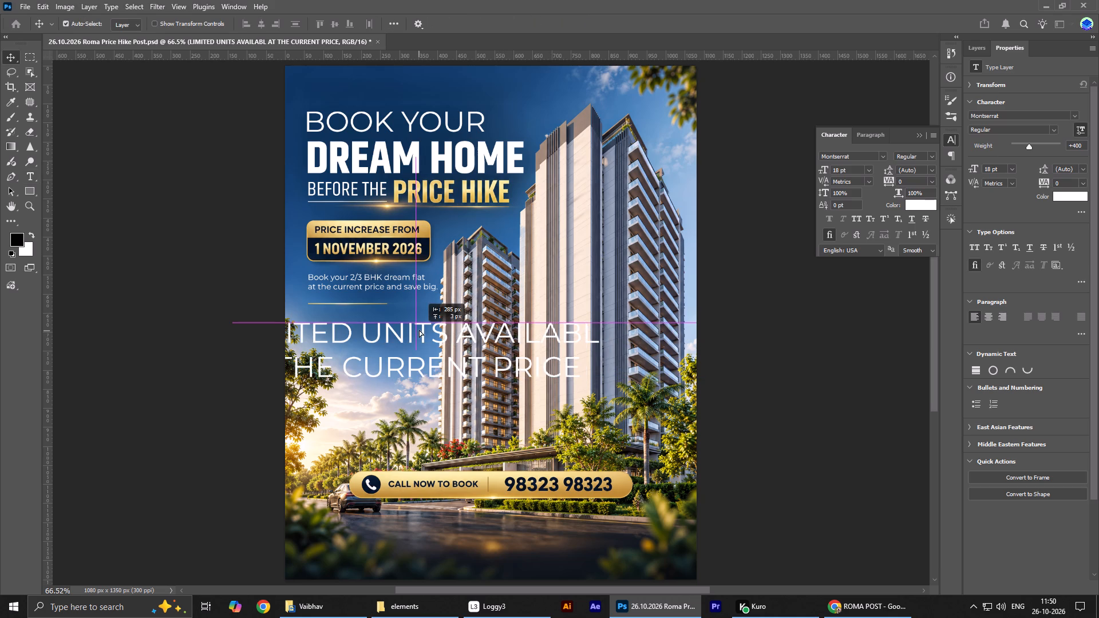
{"action": "double_click", "coordinate": [524, 326]}
{"action": "left_click", "coordinate": [594, 332]}
{"action": "right_click", "coordinate": [594, 332]}
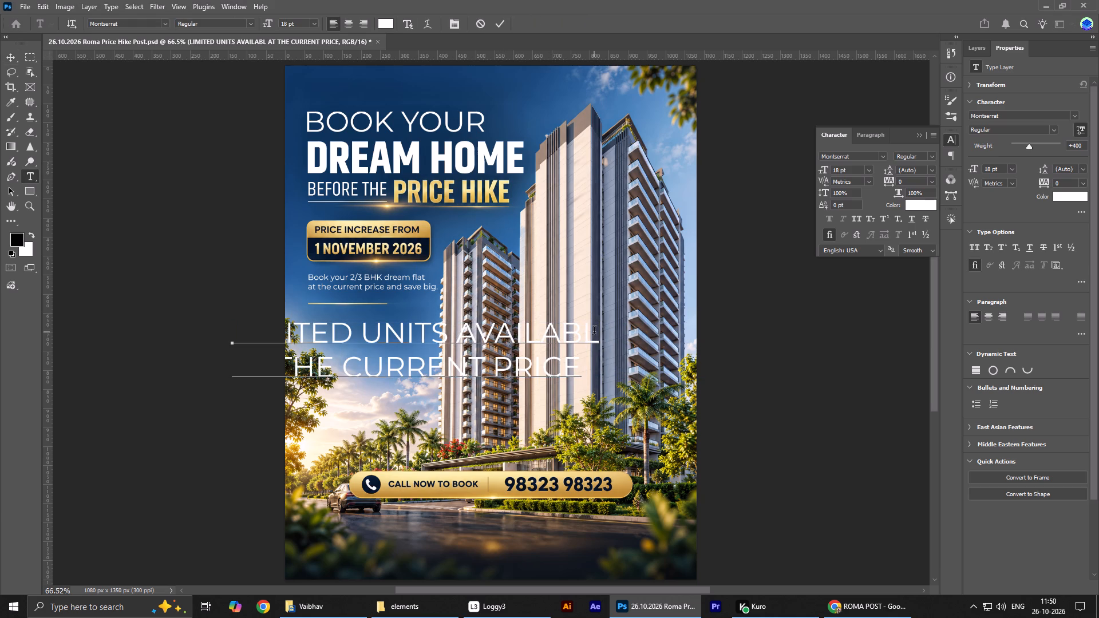
{"action": "key", "text": "shift+e"}
{"action": "left_click", "coordinate": [497, 23]}
Scale the limited-units text to about 53% and place it just beneath the short gold line, aligned with the text above.
{"action": "key", "text": "v"}
{"action": "key", "text": "ctrl+t"}
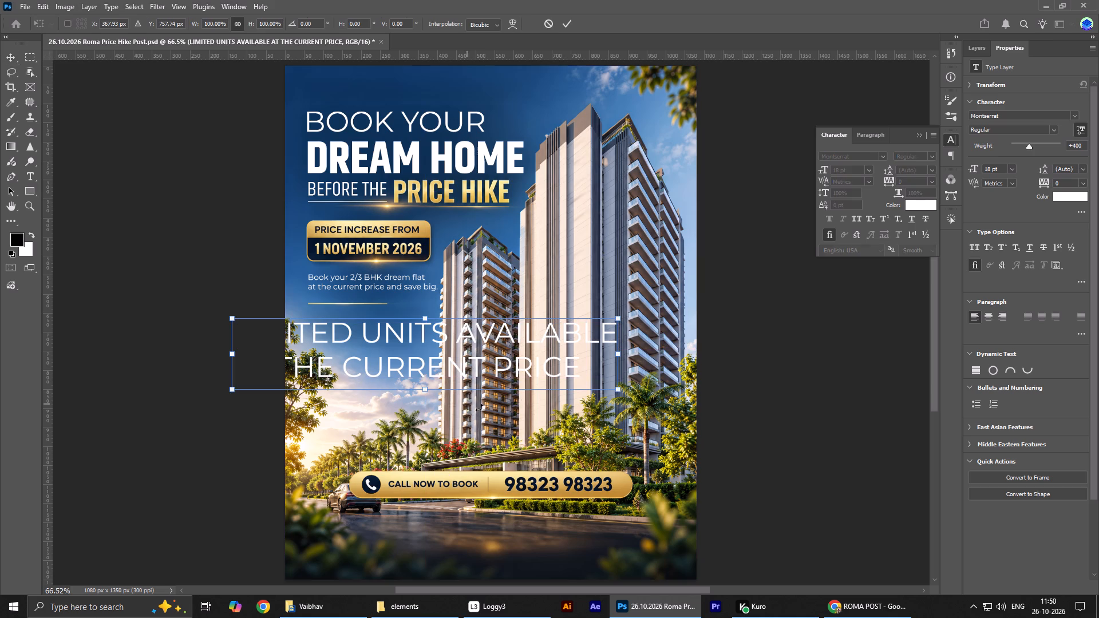
{"action": "left_click_drag", "start_coordinate": [623, 352], "coordinate": [461, 355]}
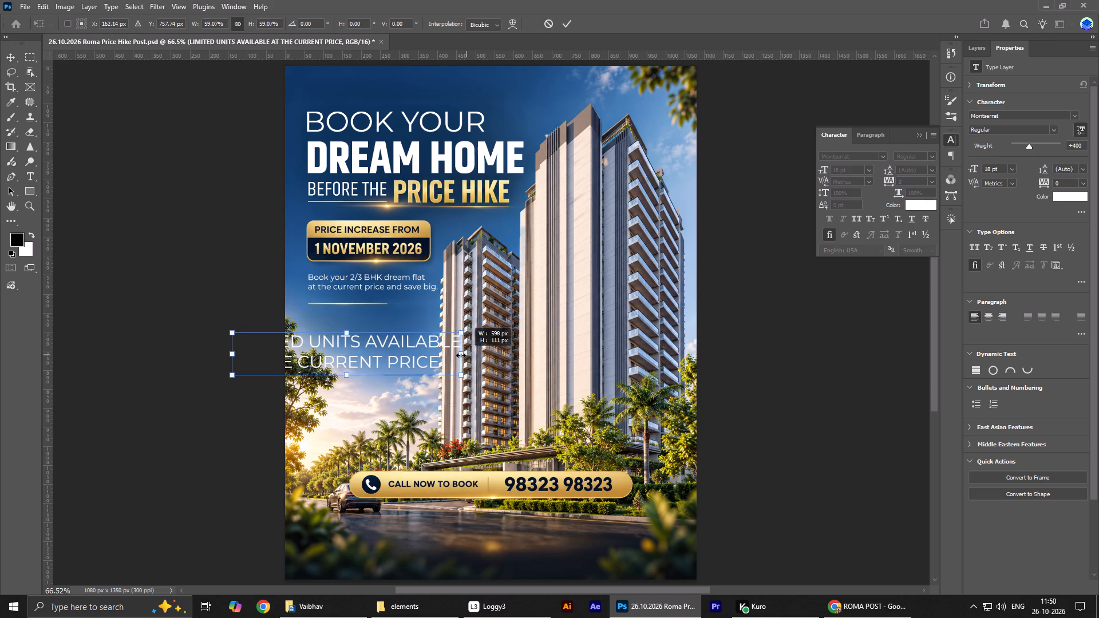
{"action": "left_click_drag", "start_coordinate": [461, 355], "coordinate": [443, 356]}
{"action": "left_click_drag", "start_coordinate": [357, 359], "coordinate": [432, 332]}
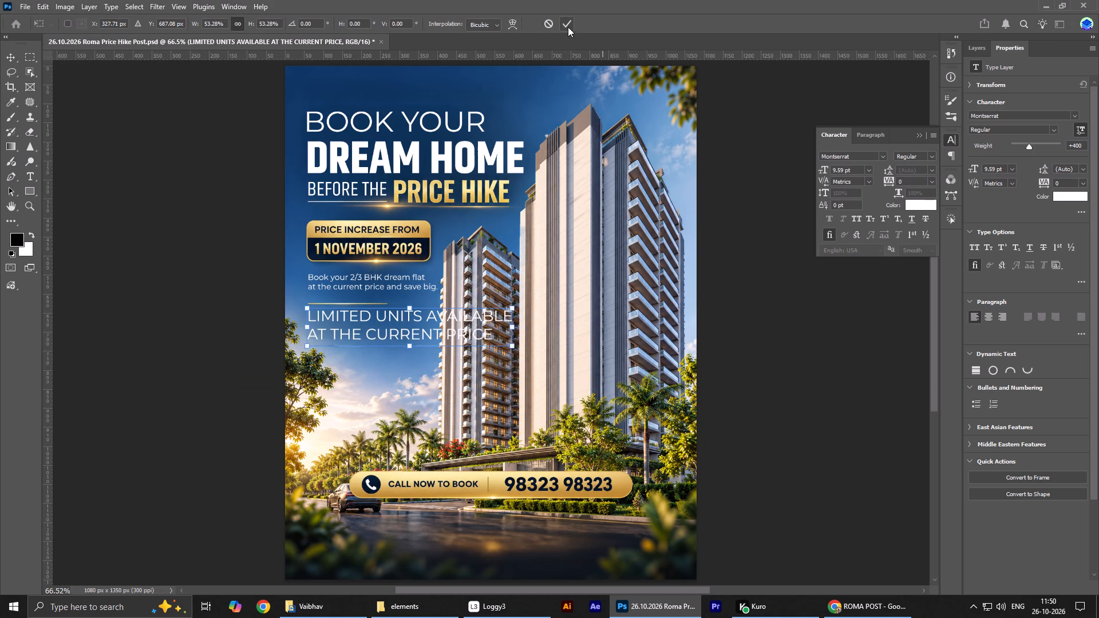
{"action": "left_click", "coordinate": [566, 27]}
Set the limited-units text to Montserrat ExtraBold.
{"action": "left_click", "coordinate": [931, 153]}
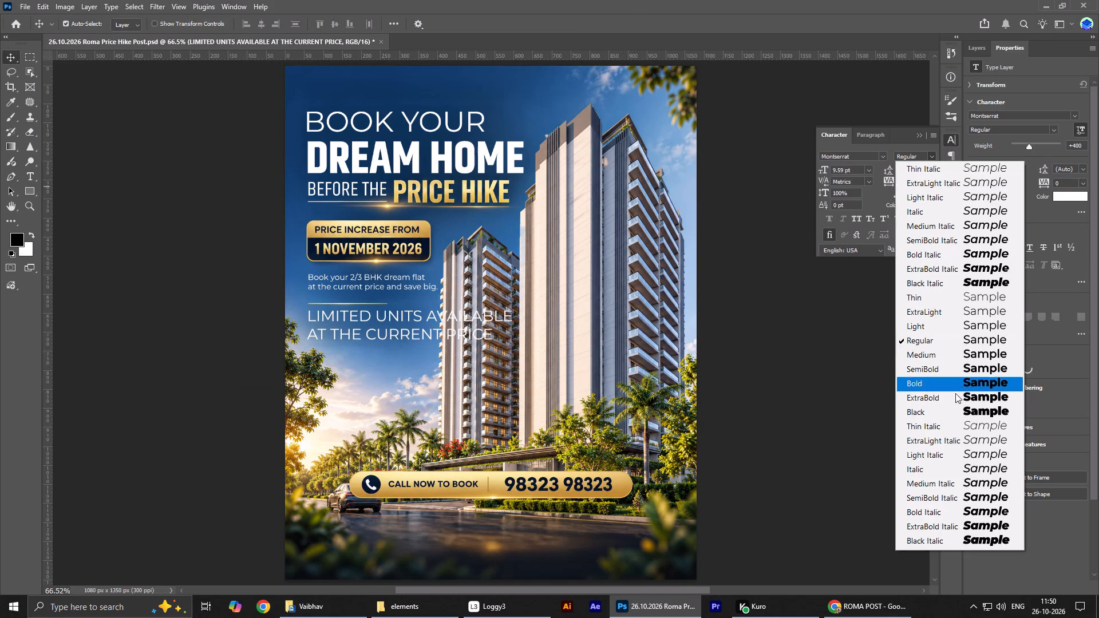
{"action": "left_click", "coordinate": [946, 398]}
Scale the limited-units text down to about 5.6 pt and align it with the text above, beneath the short gold line.
{"action": "key", "text": "ctrl+t"}
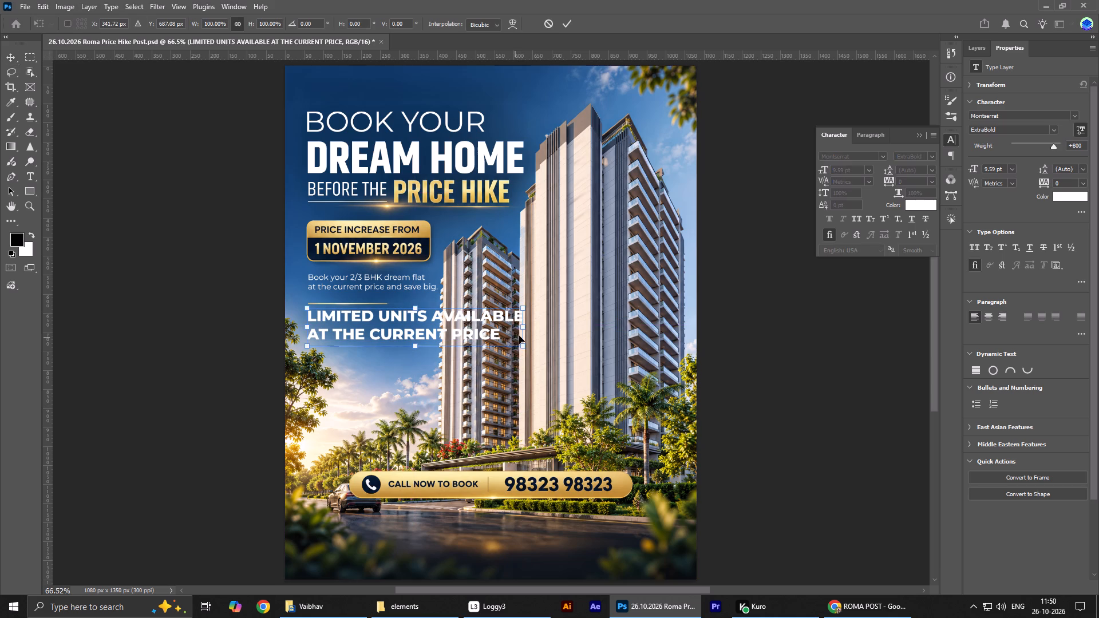
{"action": "left_click_drag", "start_coordinate": [523, 326], "coordinate": [440, 339]}
{"action": "left_click_drag", "start_coordinate": [413, 340], "coordinate": [409, 338]}
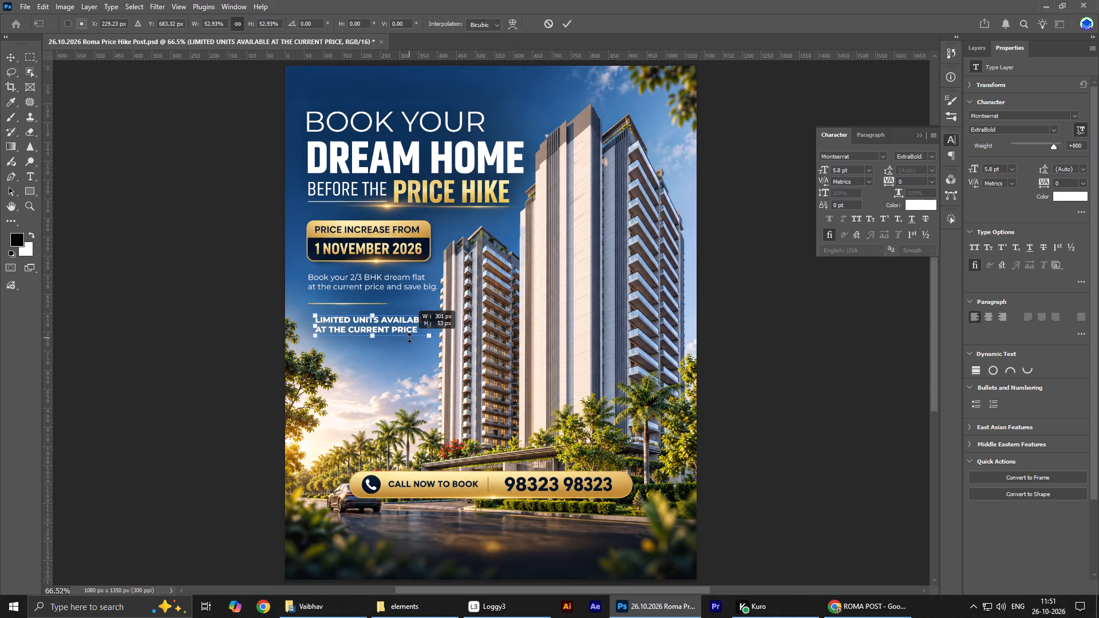
{"action": "left_click_drag", "start_coordinate": [409, 338], "coordinate": [406, 336]}
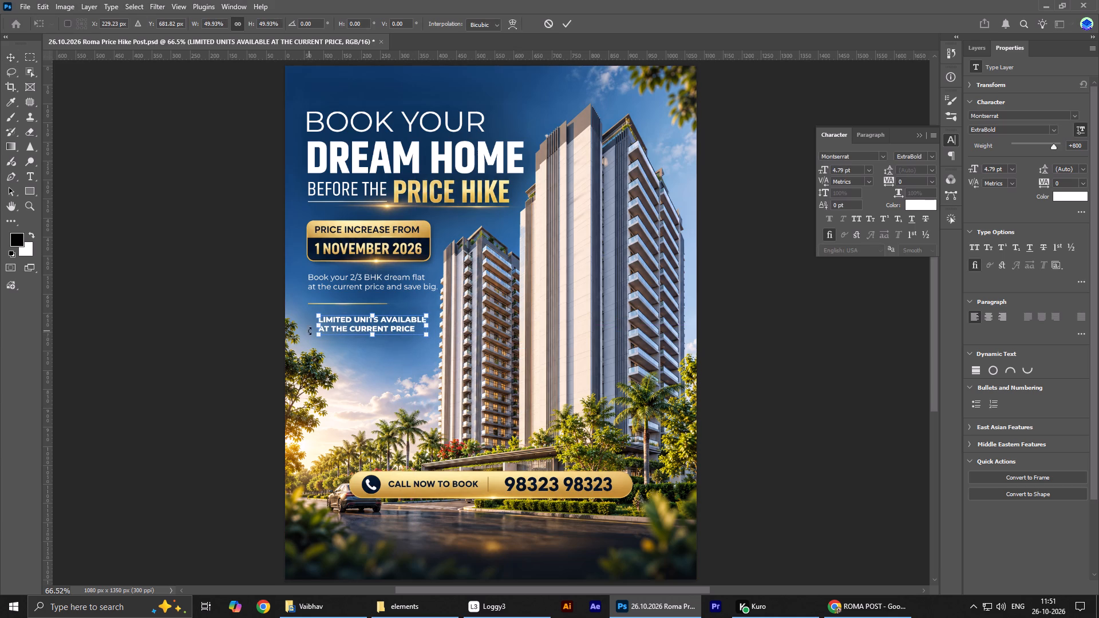
{"action": "left_click_drag", "start_coordinate": [322, 328], "coordinate": [310, 328]}
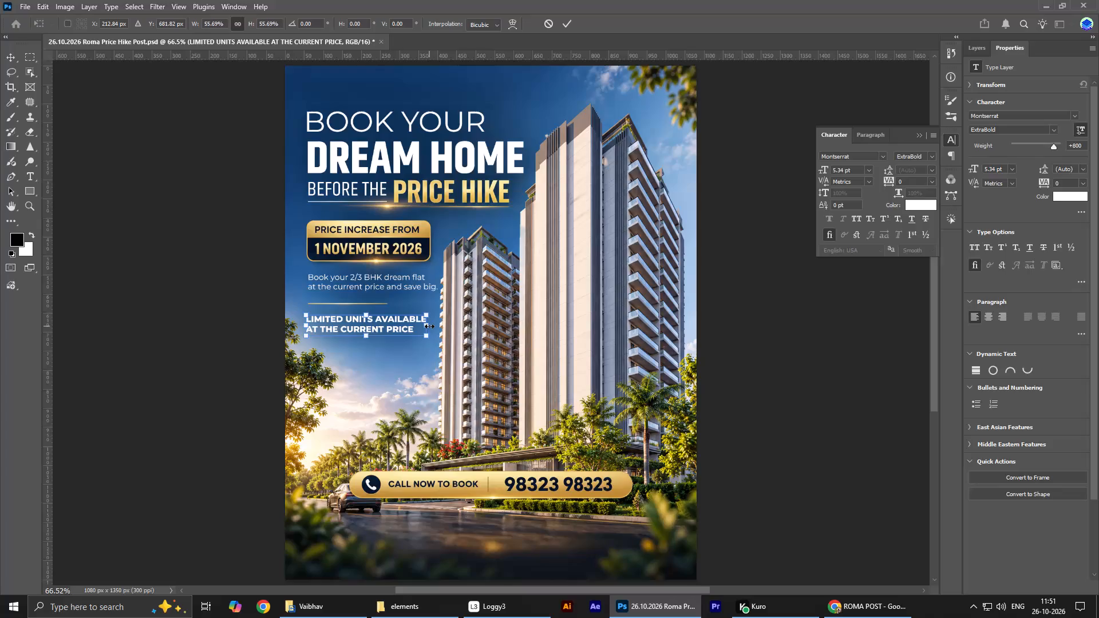
{"action": "left_click_drag", "start_coordinate": [429, 326], "coordinate": [436, 325]}
{"action": "key", "text": "Return"}
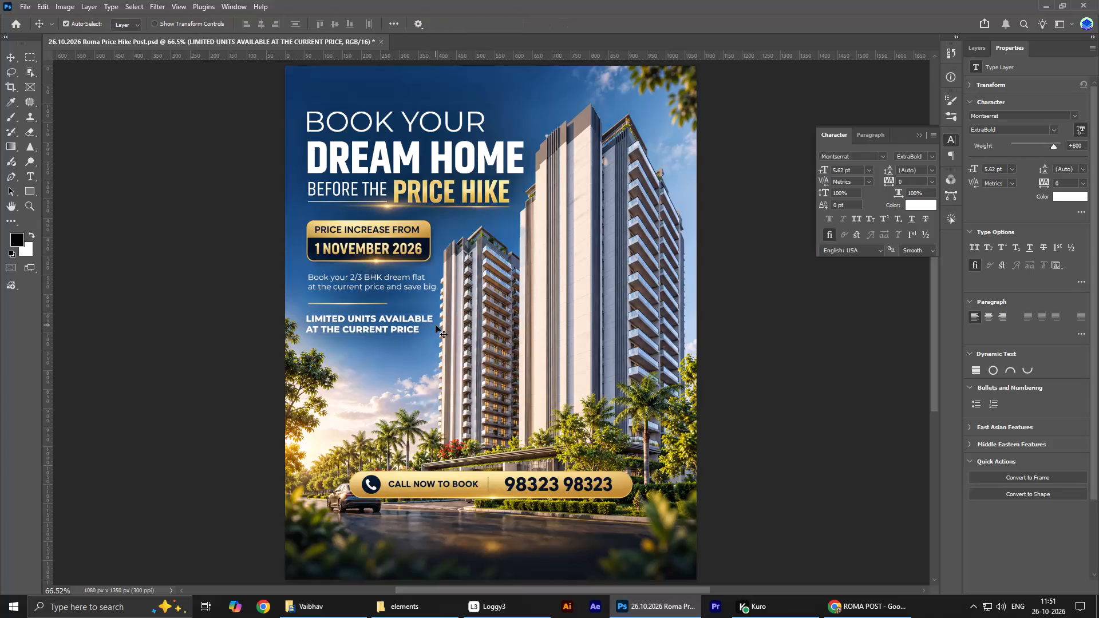
{"action": "key", "text": "Up"}
{"action": "key", "text": "Up"}
{"action": "key", "text": "Down"}
Add a linear white-to-yellow Gradient Overlay to the limited-units text with its angle set to 180°.
{"action": "scroll", "coordinate": [492, 322], "scroll_direction": "up", "scroll_amount": 3}
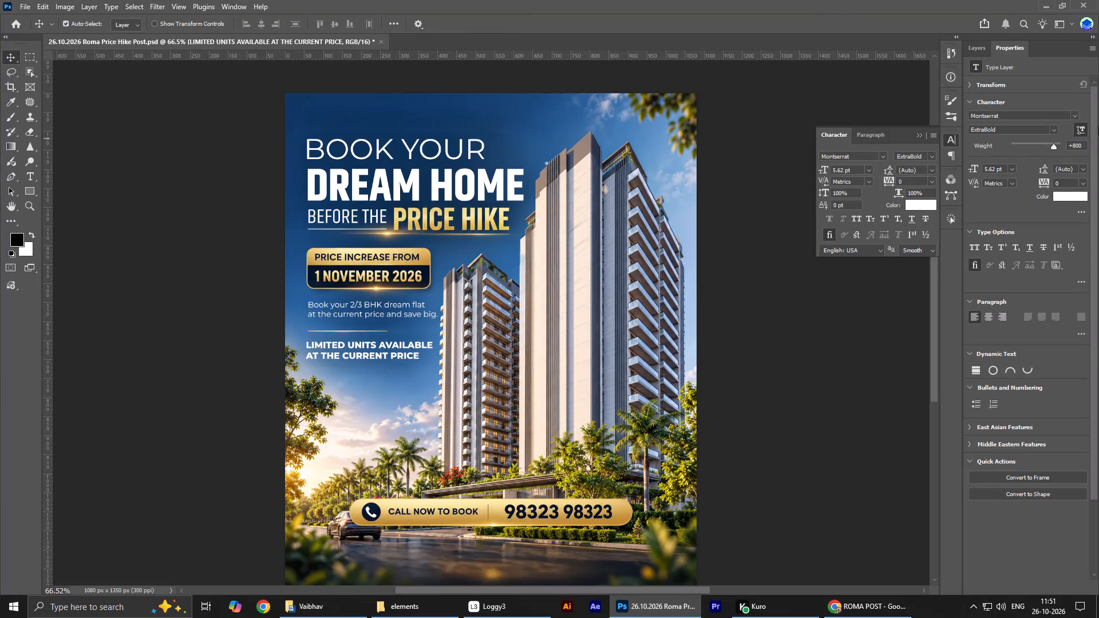
{"action": "left_click", "coordinate": [987, 46]}
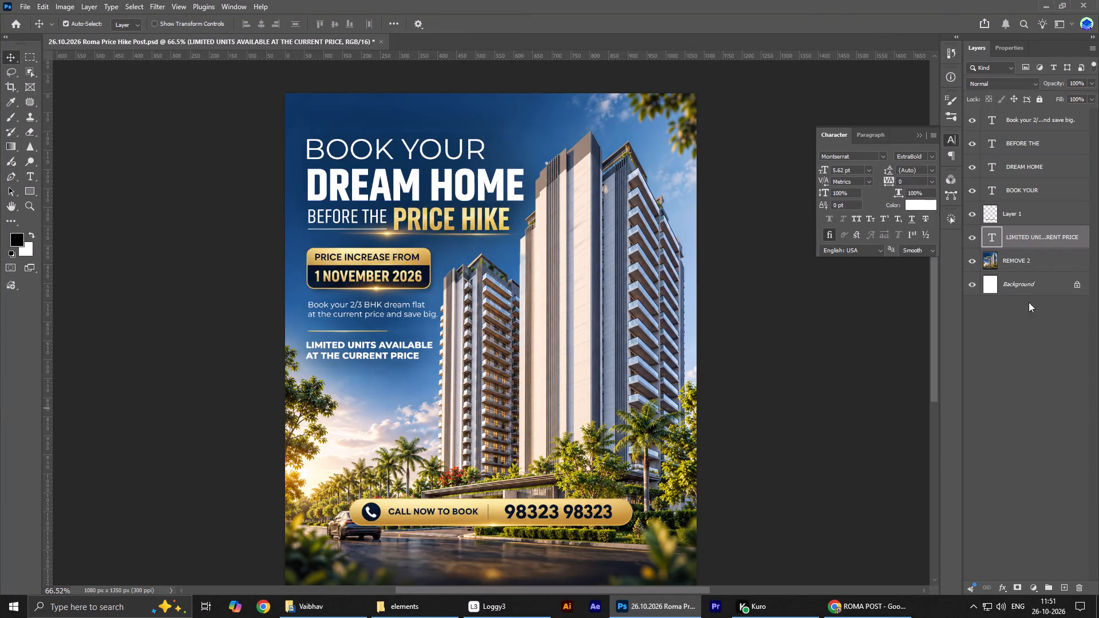
{"action": "left_click", "coordinate": [999, 591]}
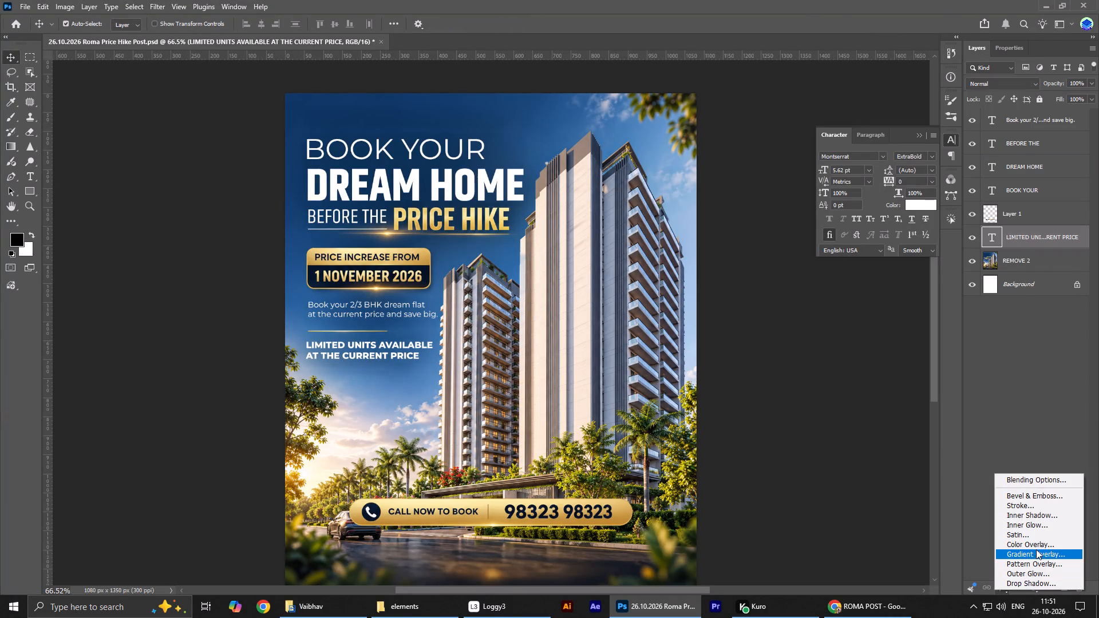
{"action": "left_click", "coordinate": [1036, 549]}
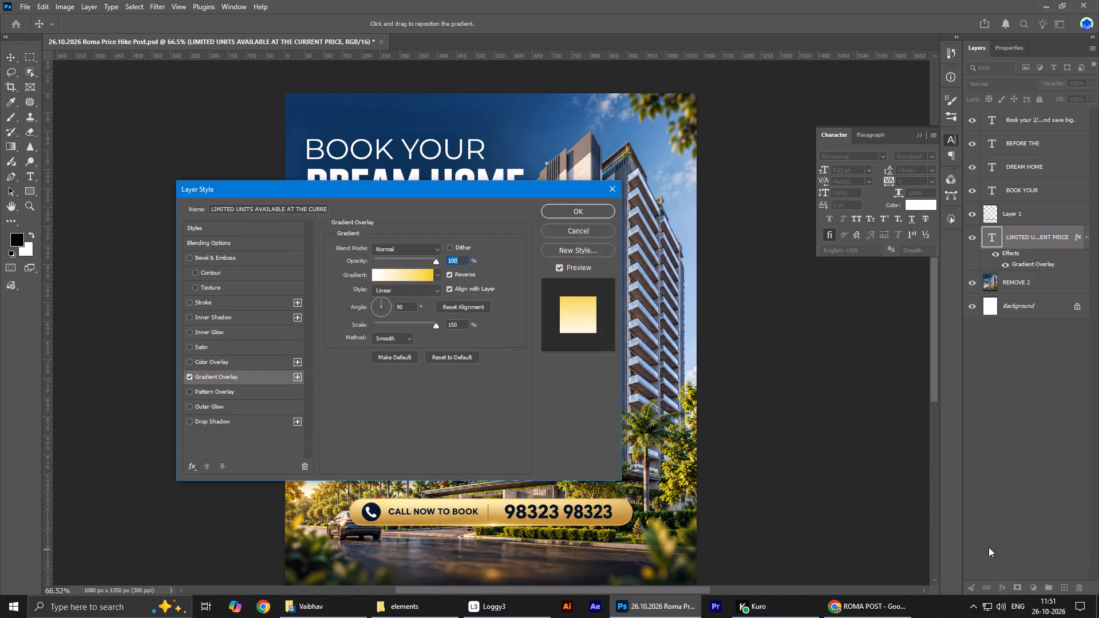
{"action": "left_click_drag", "start_coordinate": [465, 183], "coordinate": [983, 168]}
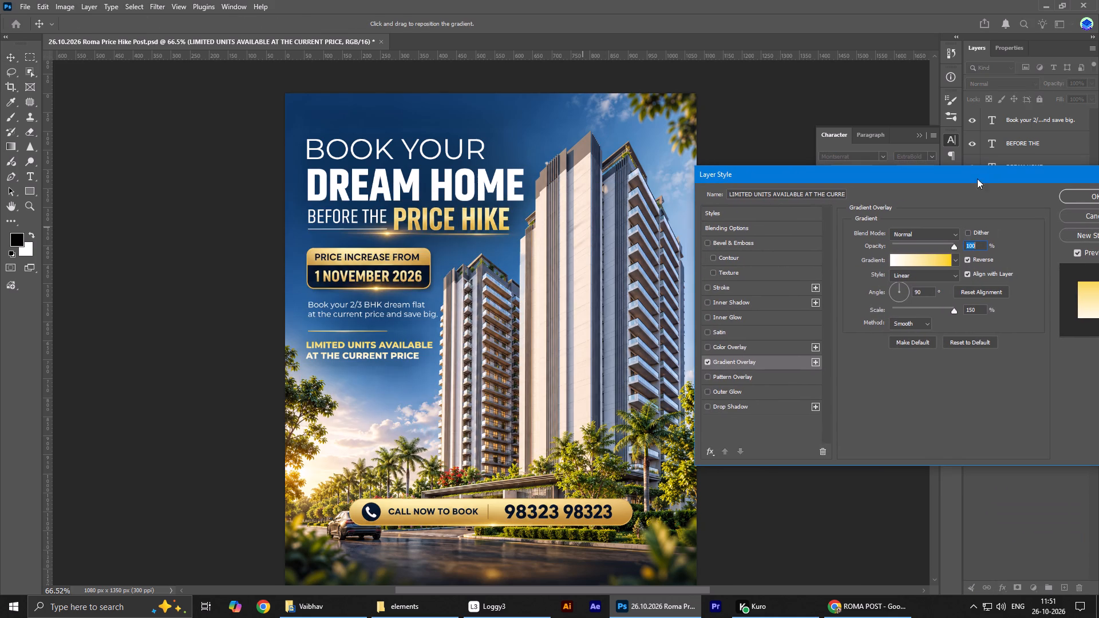
{"action": "left_click_drag", "start_coordinate": [893, 293], "coordinate": [880, 292]}
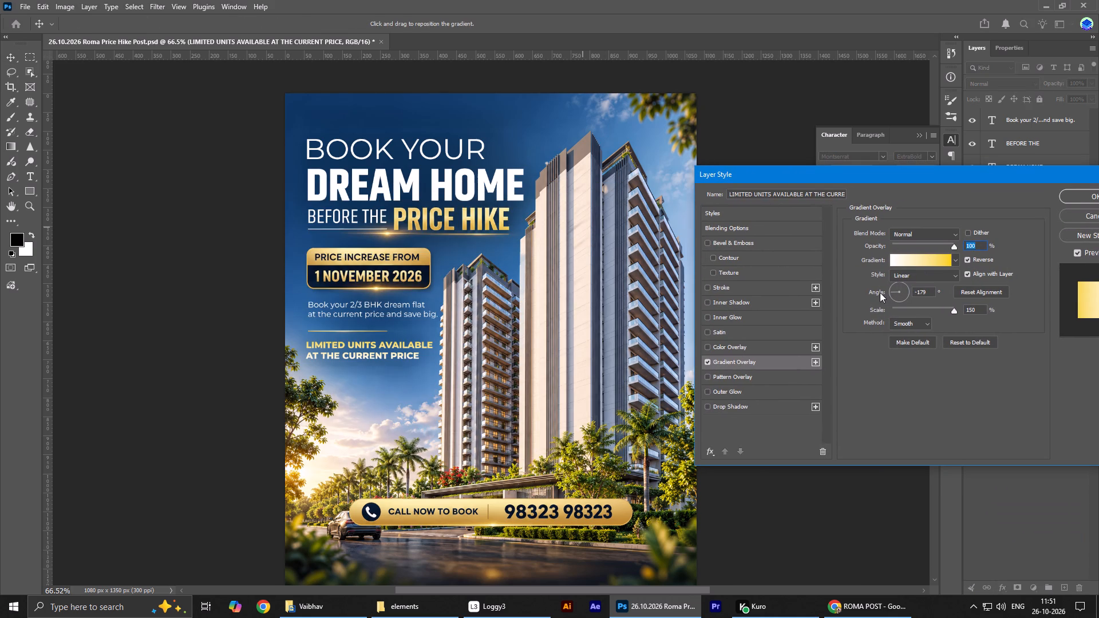
{"action": "left_click_drag", "start_coordinate": [880, 292], "coordinate": [880, 292]}
{"action": "left_click_drag", "start_coordinate": [880, 292], "coordinate": [881, 292]}
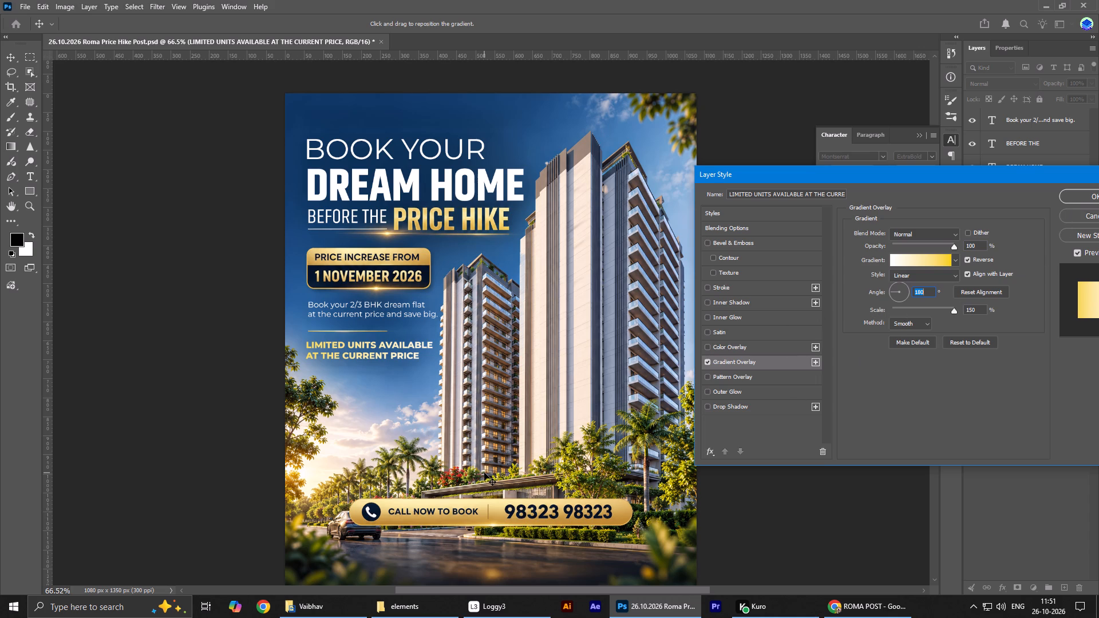
Add a black Drop Shadow to the limited-units text: opacity 83%, angle 140°, distance 4 px, size 10 px.
{"action": "left_click", "coordinate": [725, 408]}
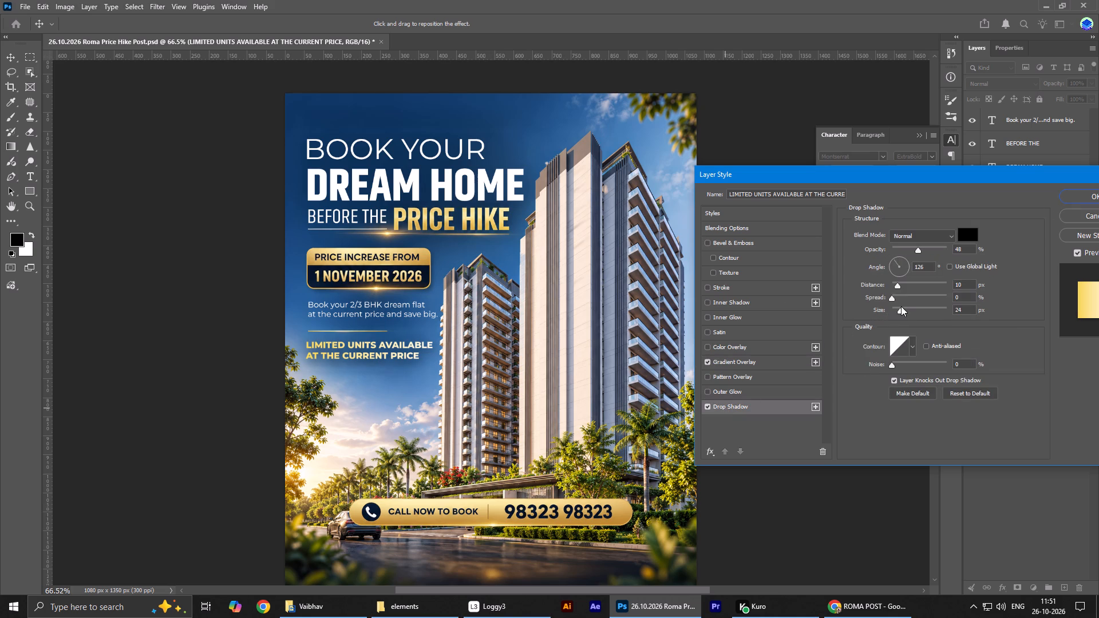
{"action": "left_click_drag", "start_coordinate": [901, 306], "coordinate": [870, 307]}
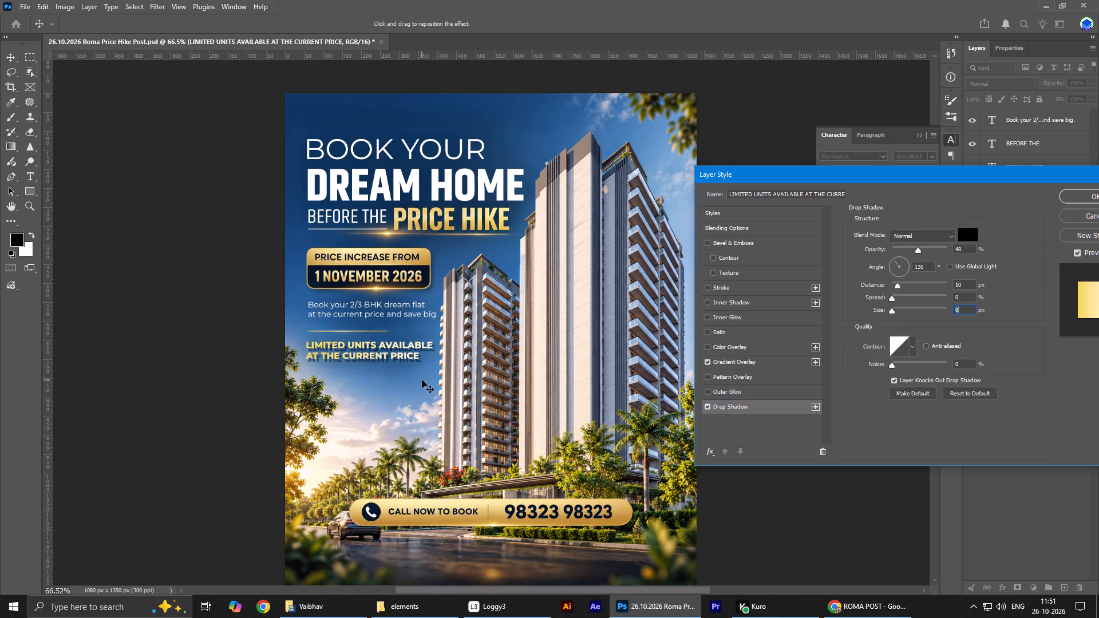
{"action": "left_click", "coordinate": [420, 377]}
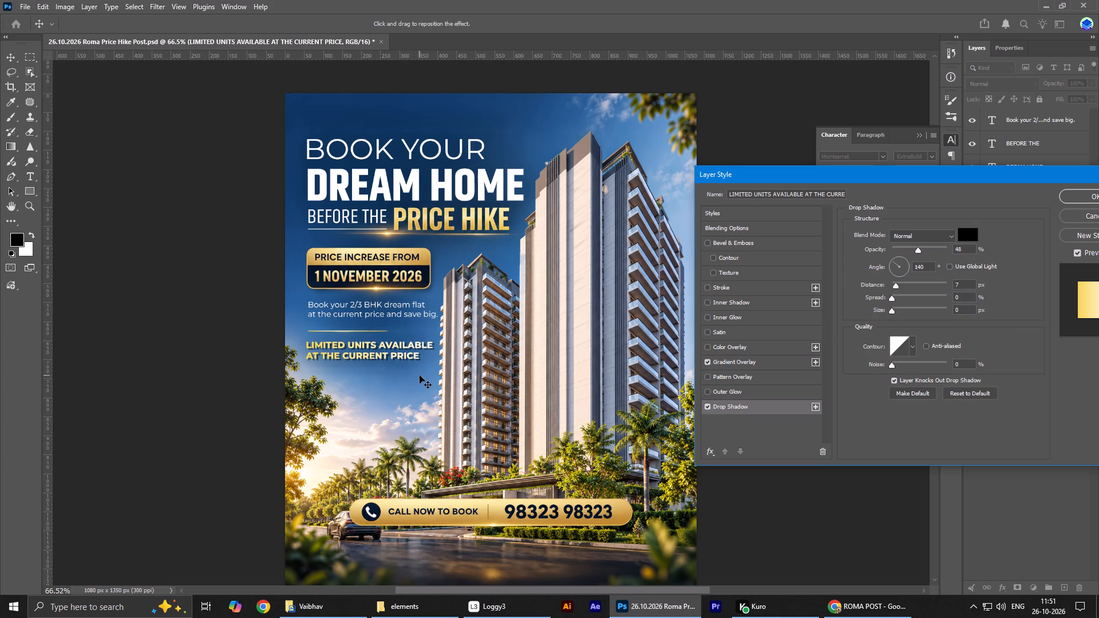
{"action": "left_click_drag", "start_coordinate": [901, 287], "coordinate": [890, 286]}
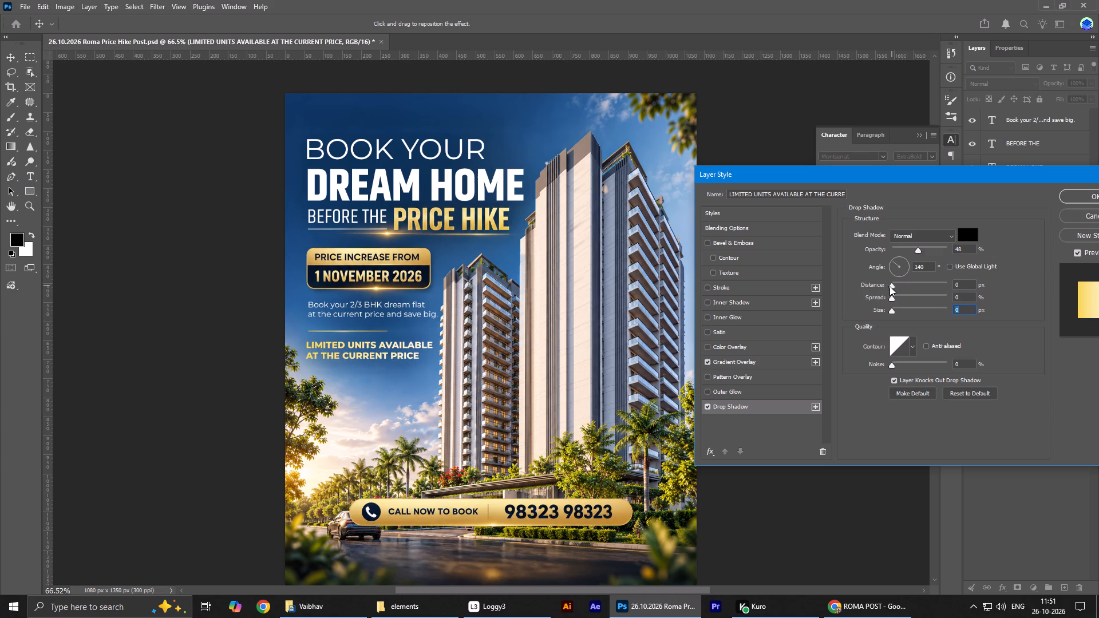
{"action": "left_click_drag", "start_coordinate": [890, 286], "coordinate": [895, 286]}
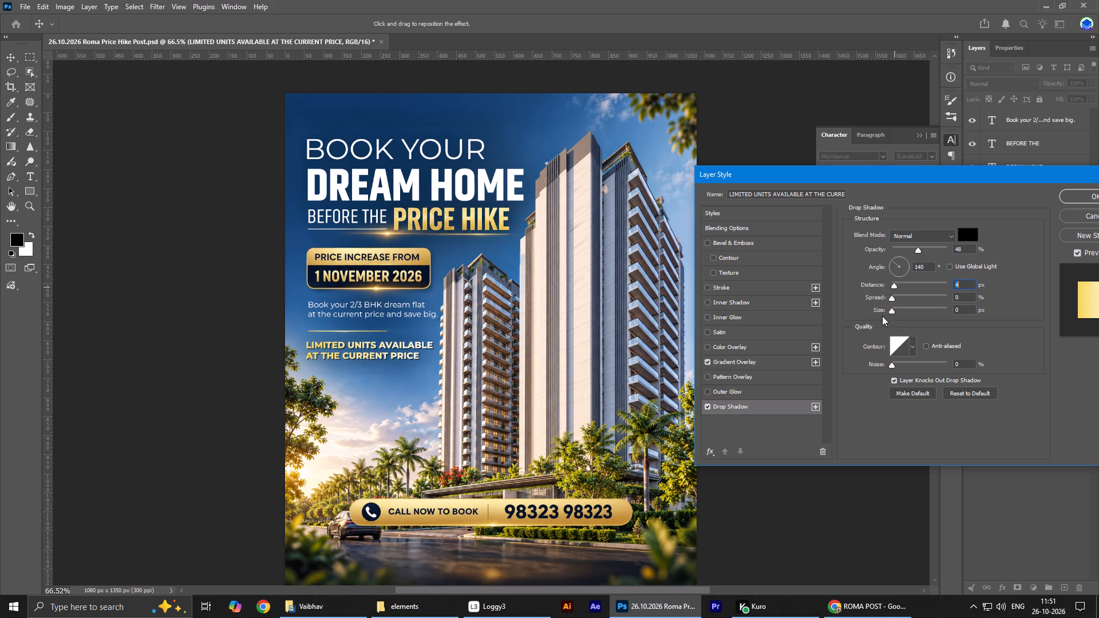
{"action": "left_click_drag", "start_coordinate": [889, 312], "coordinate": [898, 311]}
{"action": "left_click_drag", "start_coordinate": [916, 249], "coordinate": [911, 249]}
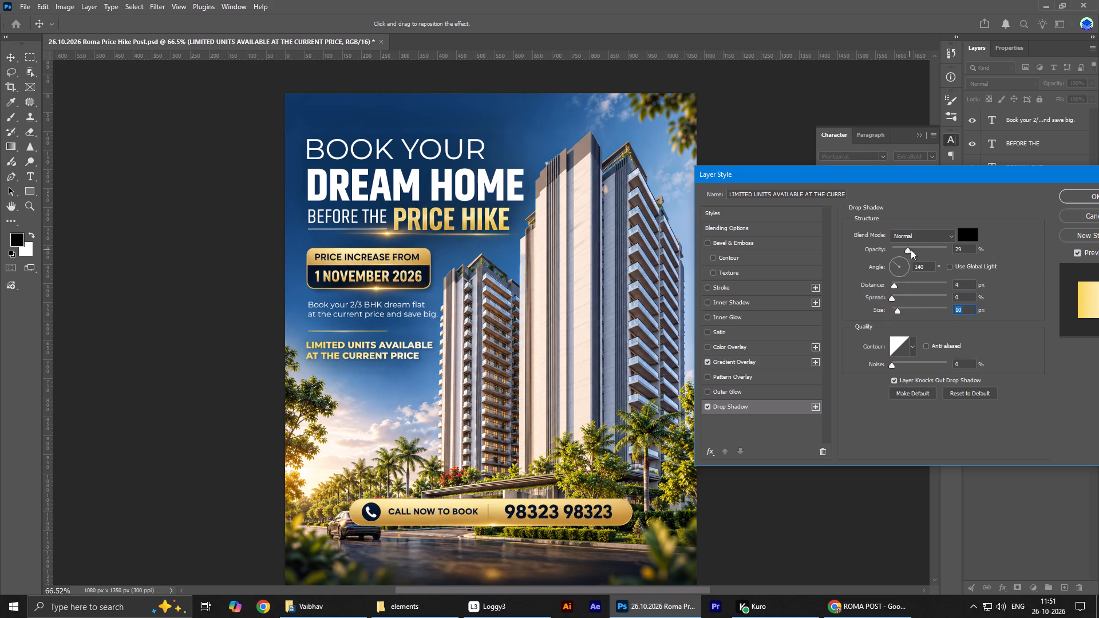
{"action": "left_click_drag", "start_coordinate": [911, 249], "coordinate": [938, 254]}
{"action": "left_click", "coordinate": [1086, 193]}
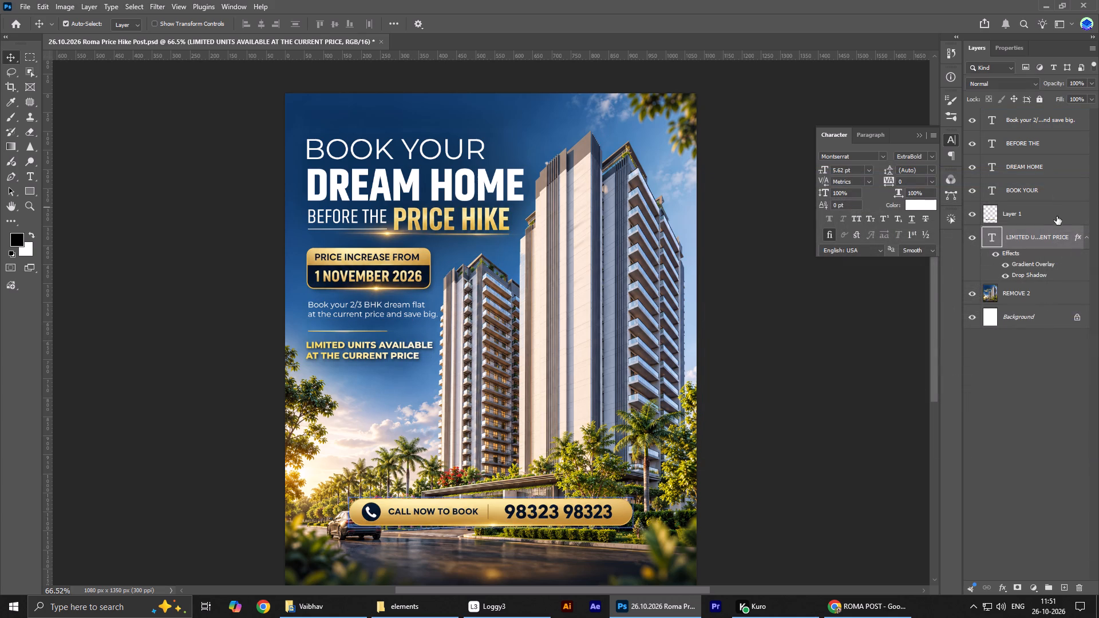
Copy the limited-units text's effects to the 2/3 BHK text layer and hide its Gradient Overlay, leaving only the Drop Shadow.
{"action": "left_click_drag", "start_coordinate": [1081, 237], "coordinate": [1065, 120], "text": "alt"}
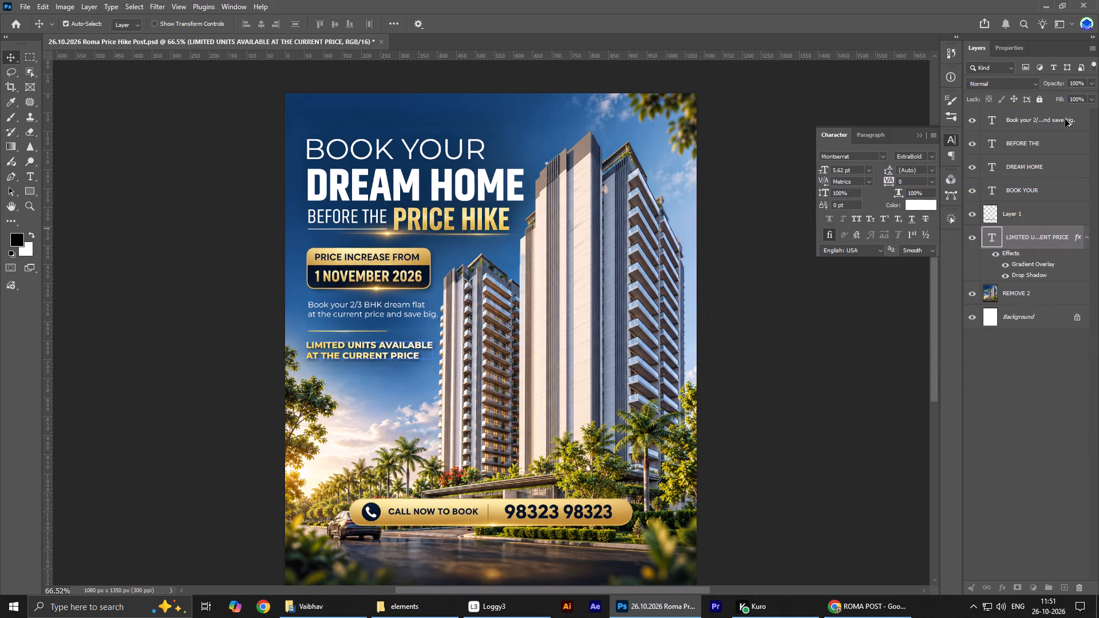
{"action": "left_click", "coordinate": [1009, 147]}
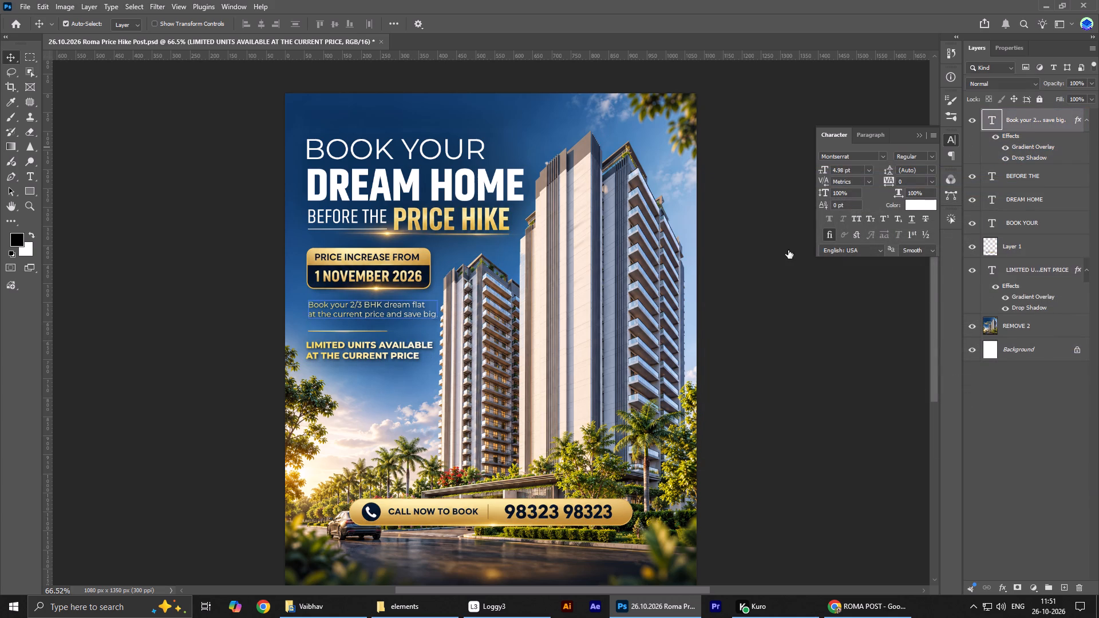
{"action": "left_click", "coordinate": [1005, 147]}
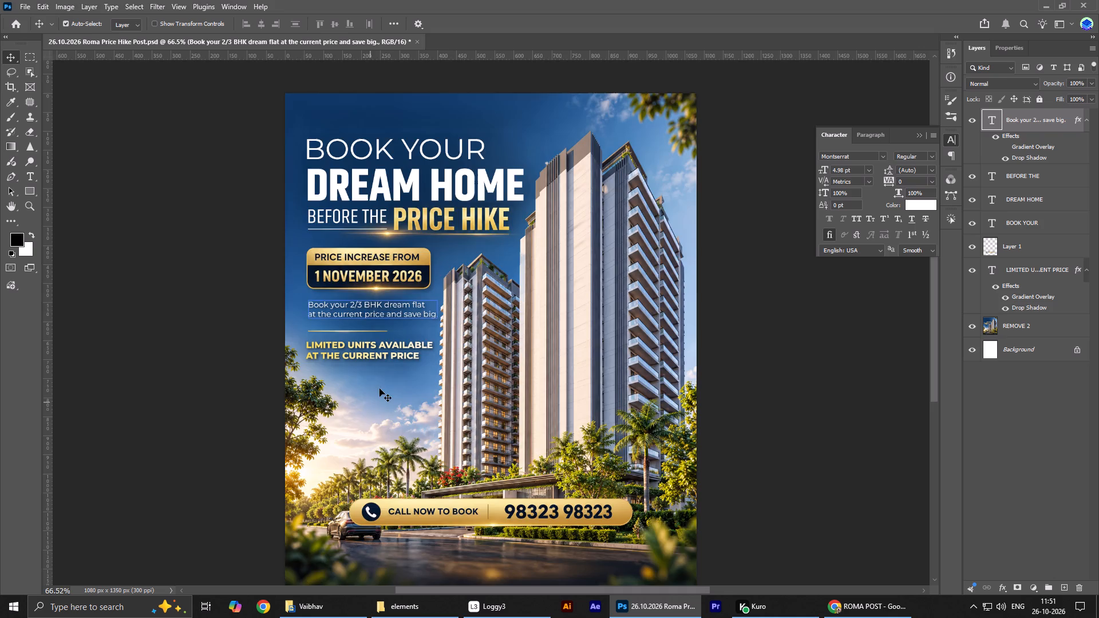
Add a Drop Shadow to the DREAM HOME text with 83% opacity, 140° angle, 4 px distance and 10 px size.
{"action": "scroll", "coordinate": [386, 383], "scroll_direction": "down", "scroll_amount": 5, "text": "alt"}
{"action": "key", "text": "ctrl+0"}
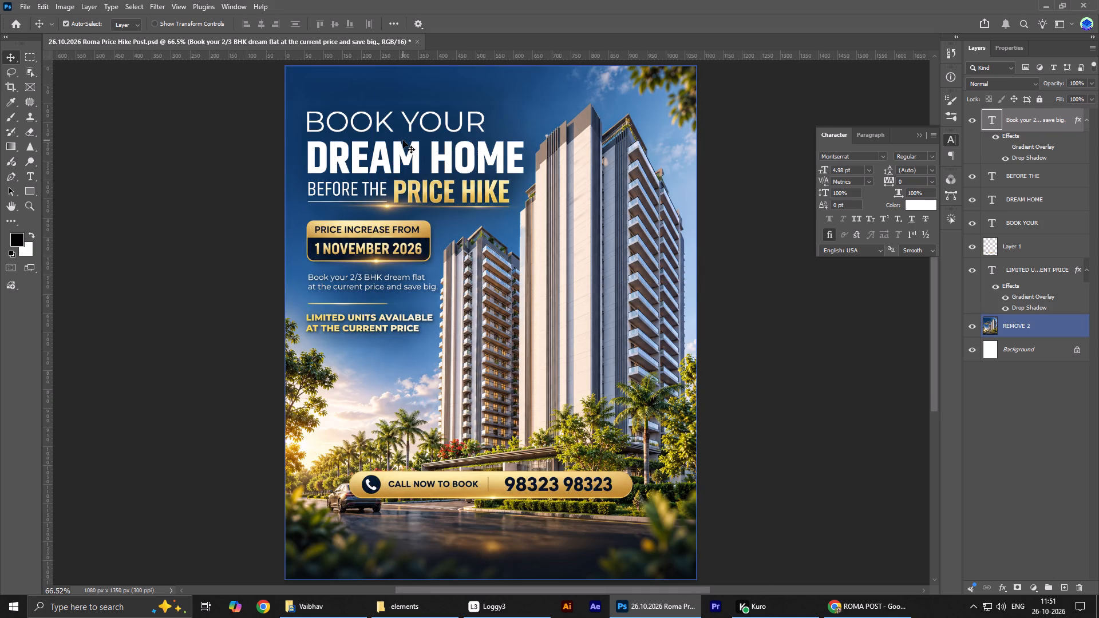
{"action": "left_click", "coordinate": [400, 149]}
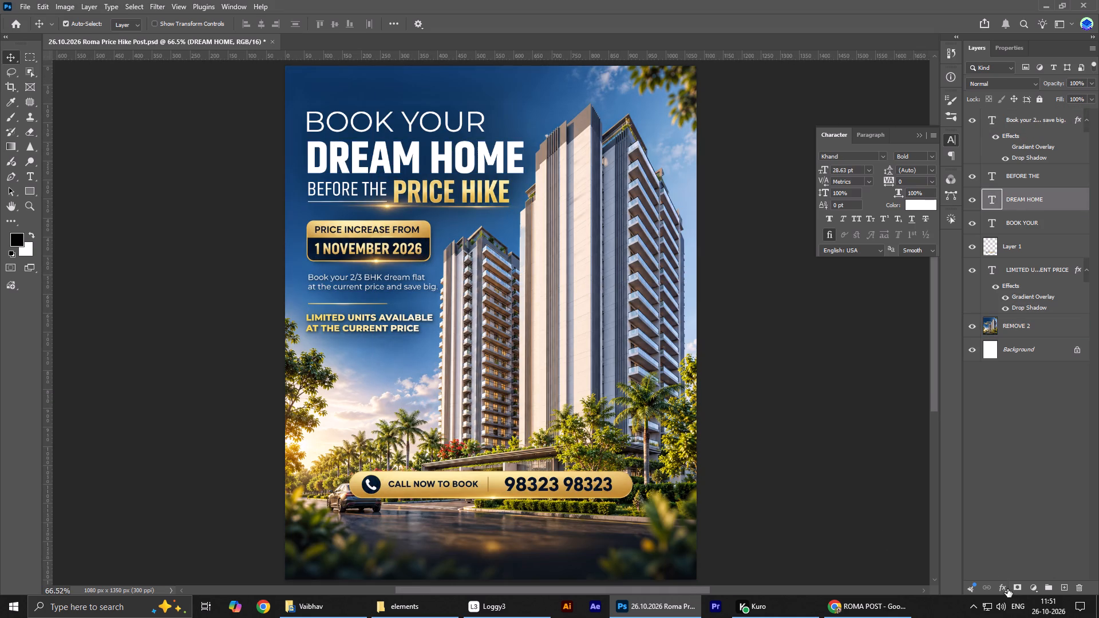
{"action": "left_click", "coordinate": [1003, 589]}
{"action": "left_click", "coordinate": [1026, 579]}
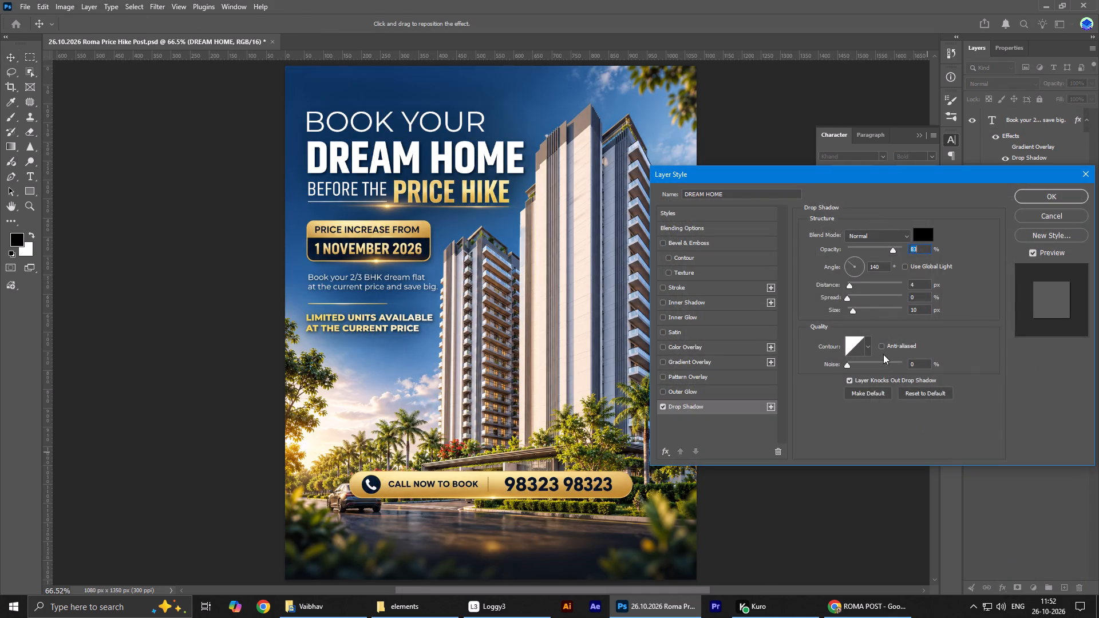
{"action": "left_click", "coordinate": [1062, 195]}
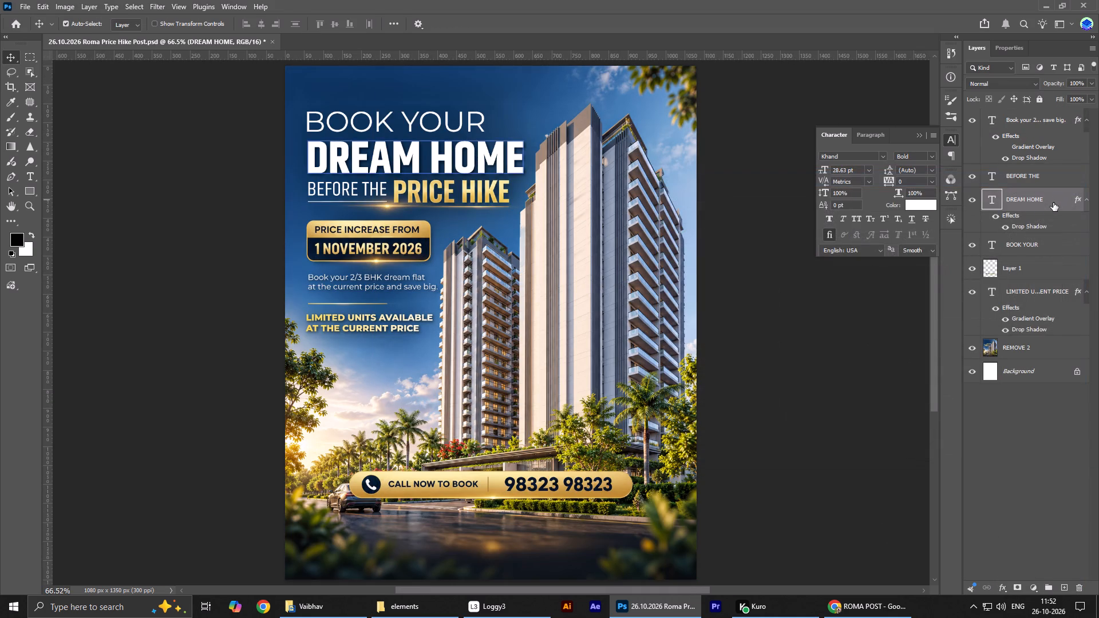
Copy the DREAM HOME layer's Drop Shadow to the BOOK YOUR text layer.
{"action": "left_click_drag", "start_coordinate": [1079, 201], "coordinate": [1053, 246], "text": "alt"}
Move the gold call-now bar straight down onto the road, just below the parked car.
{"action": "scroll", "coordinate": [450, 424], "scroll_direction": "down", "scroll_amount": 5, "text": "alt"}
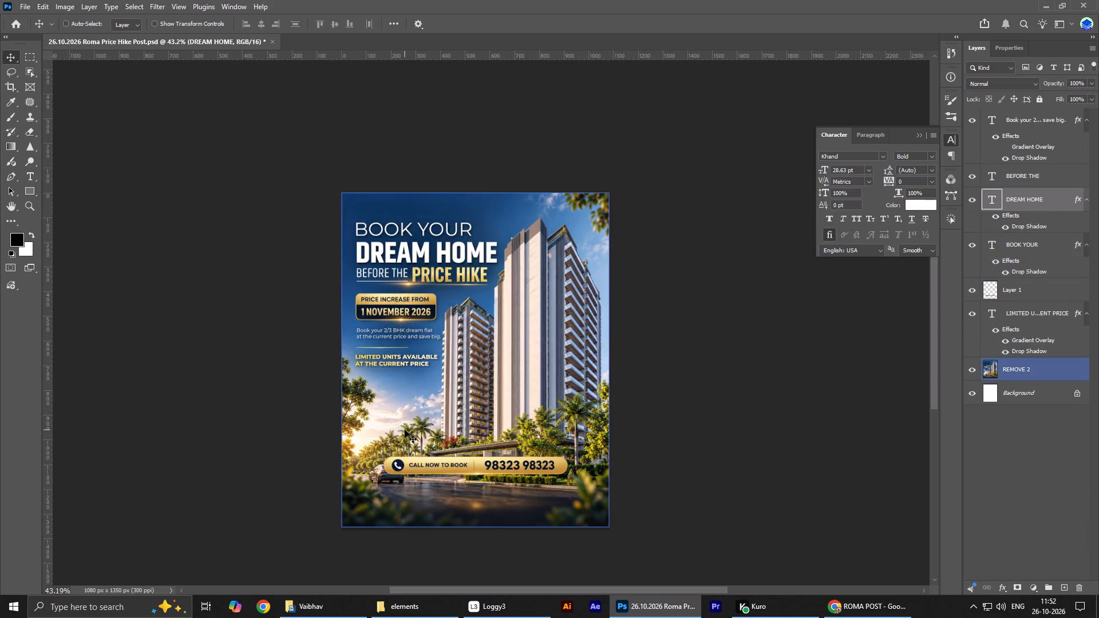
{"action": "key", "text": "ctrl+0"}
{"action": "left_click_drag", "start_coordinate": [535, 489], "coordinate": [535, 494]}
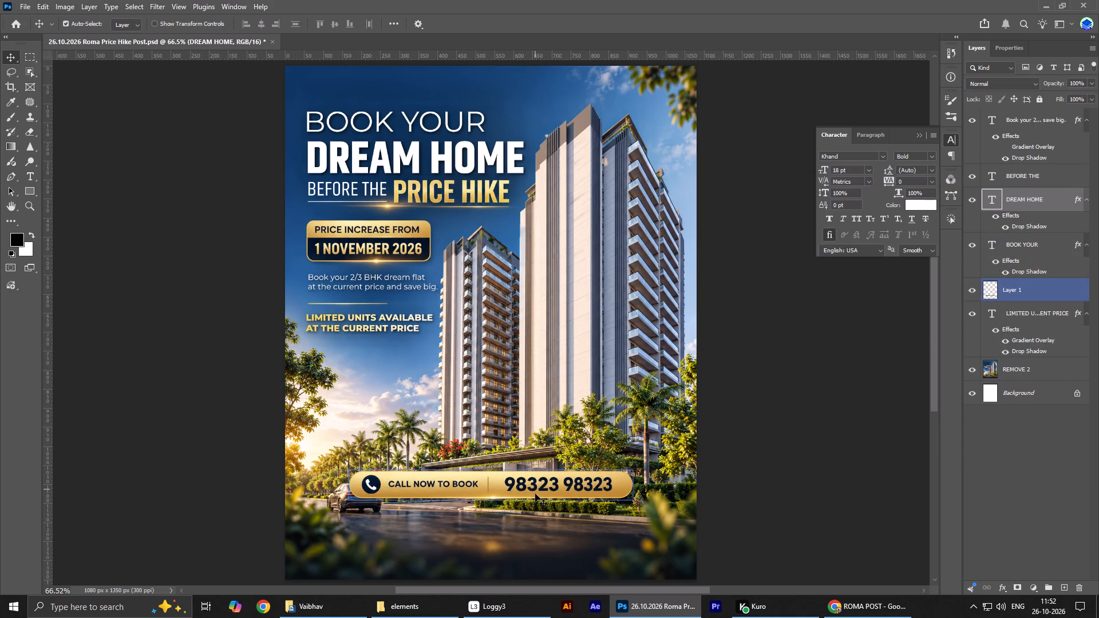
{"action": "left_click_drag", "start_coordinate": [535, 494], "coordinate": [544, 522]}
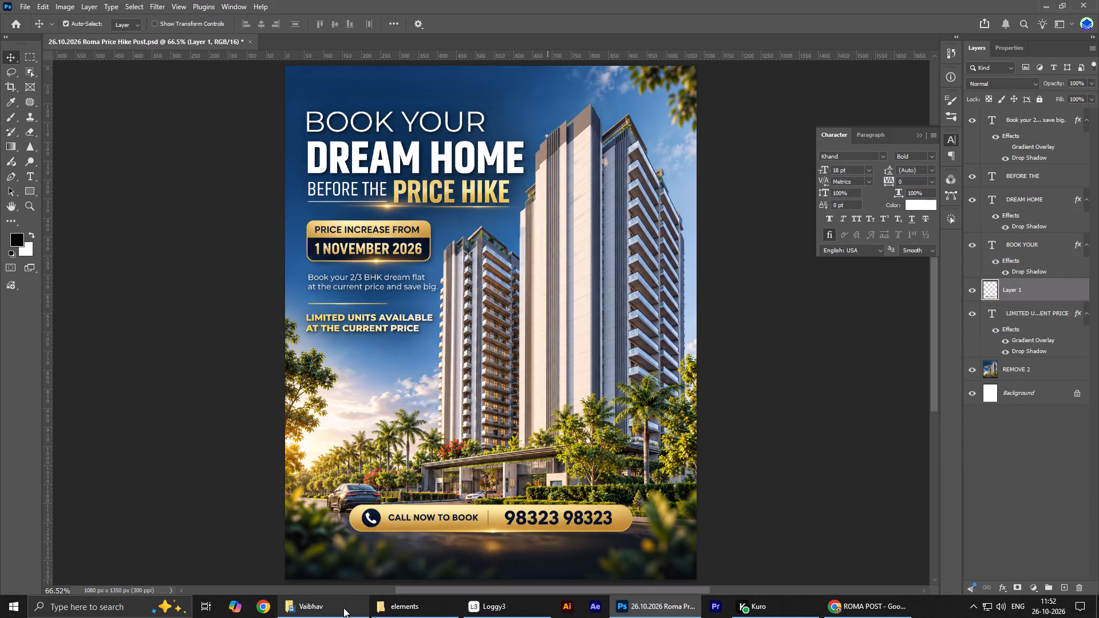
Place the L&F NEW.png branding overlay from the Desktop folder into the Photoshop poster.
{"action": "left_click", "coordinate": [343, 608]}
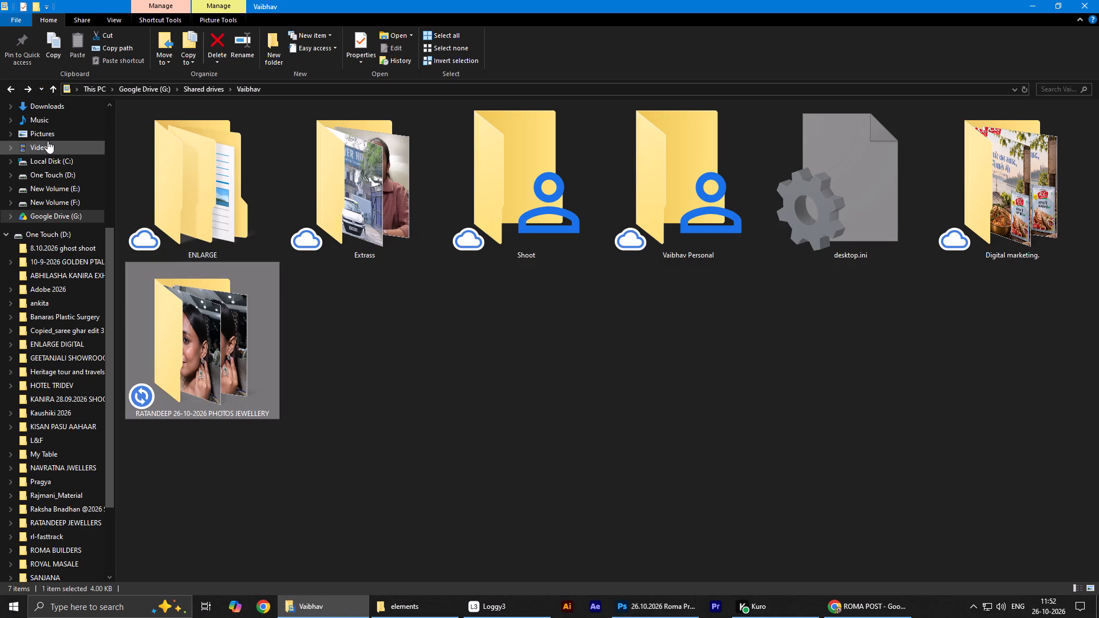
{"action": "scroll", "coordinate": [59, 224], "scroll_direction": "up", "scroll_amount": 4}
{"action": "left_click", "coordinate": [53, 132]}
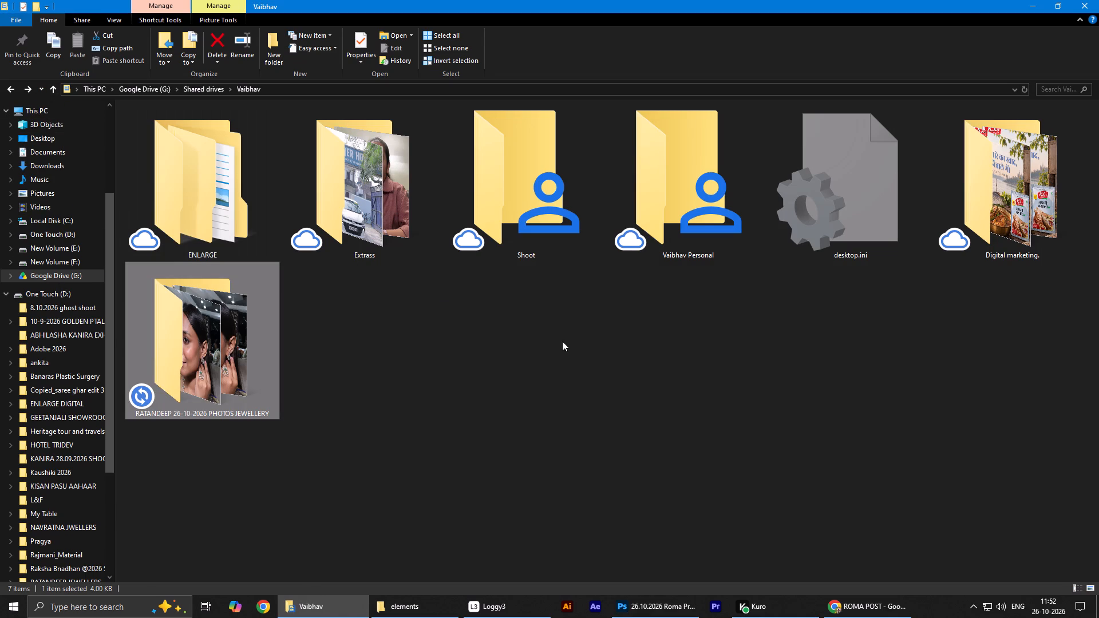
{"action": "left_click", "coordinate": [57, 134]}
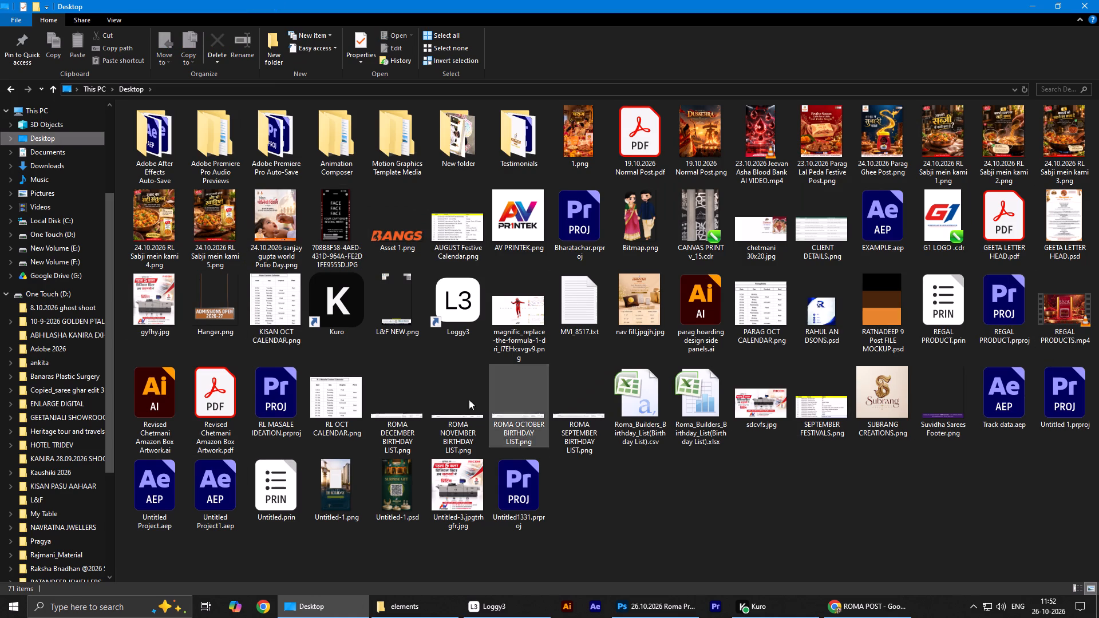
{"action": "left_click", "coordinate": [419, 325]}
{"action": "left_click_drag", "start_coordinate": [389, 302], "coordinate": [426, 348]}
{"action": "key", "text": "alt+Tab"}
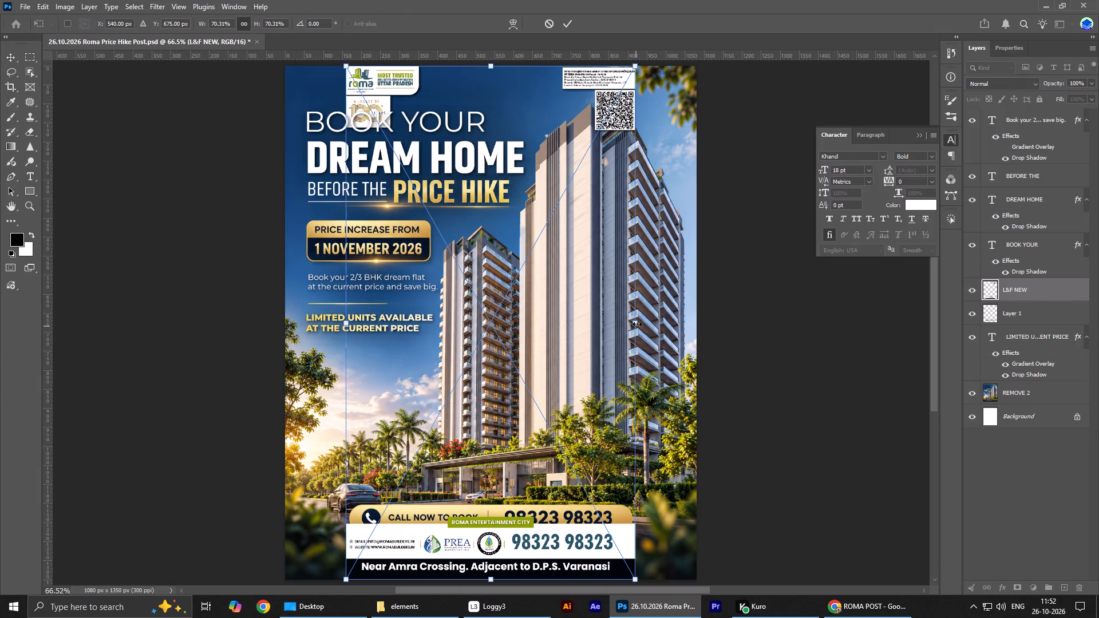
Scale the L&F NEW overlay to 100% so it spans the canvas width, with its top on the poster's top edge.
{"action": "left_click_drag", "start_coordinate": [637, 324], "coordinate": [697, 330]}
{"action": "left_click_drag", "start_coordinate": [564, 350], "coordinate": [558, 450]}
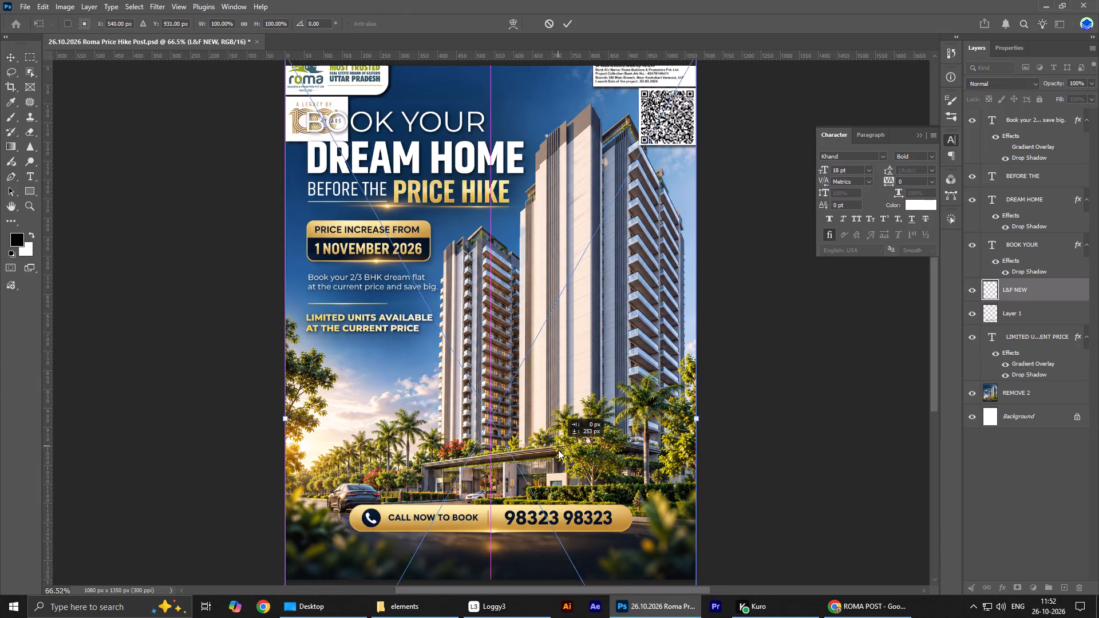
{"action": "left_click_drag", "start_coordinate": [558, 450], "coordinate": [558, 460]}
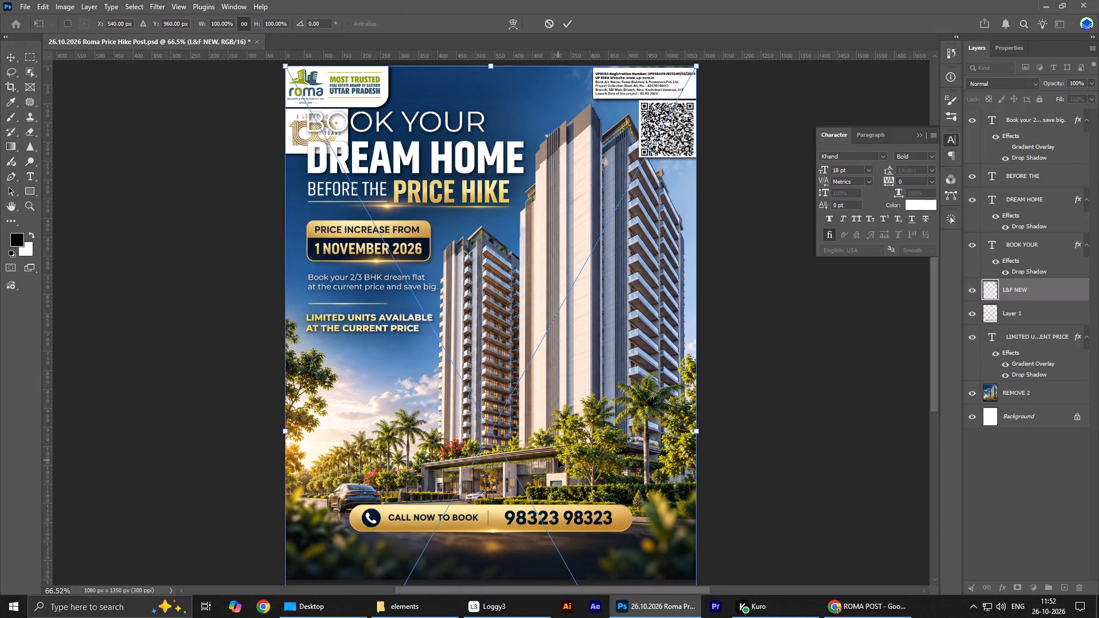
{"action": "left_click", "coordinate": [562, 26]}
Rasterize the L&F NEW layer.
{"action": "scroll", "coordinate": [437, 517], "scroll_direction": "down", "scroll_amount": 7}
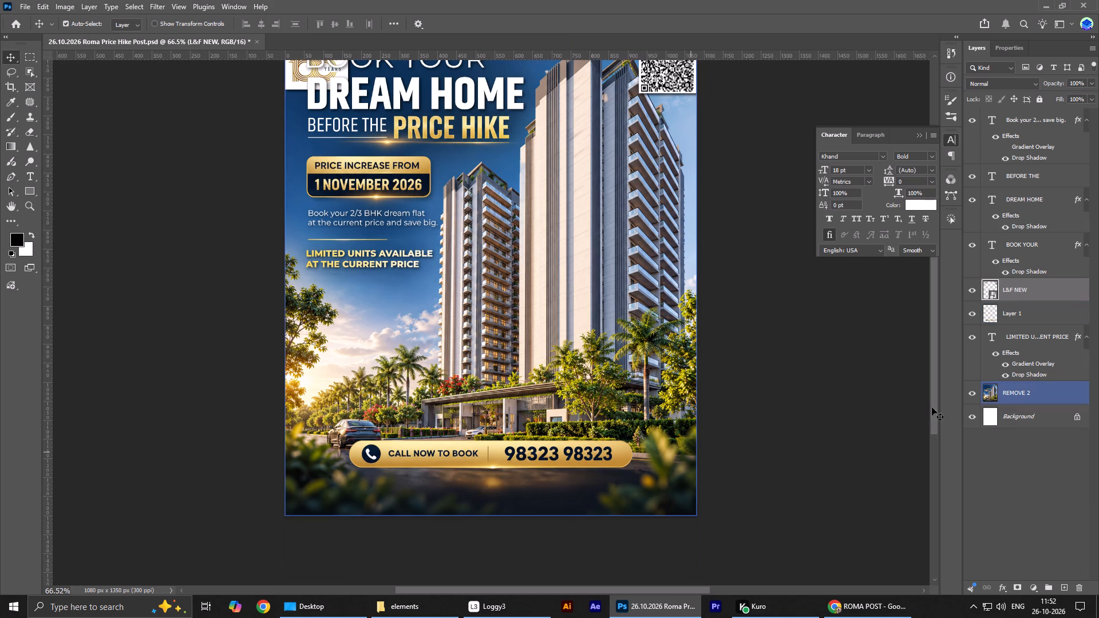
{"action": "scroll", "coordinate": [745, 488], "scroll_direction": "up", "scroll_amount": 3}
{"action": "scroll", "coordinate": [745, 488], "scroll_direction": "down", "scroll_amount": 1}
{"action": "scroll", "coordinate": [745, 488], "scroll_direction": "up", "scroll_amount": 8}
{"action": "right_click", "coordinate": [1045, 296]}
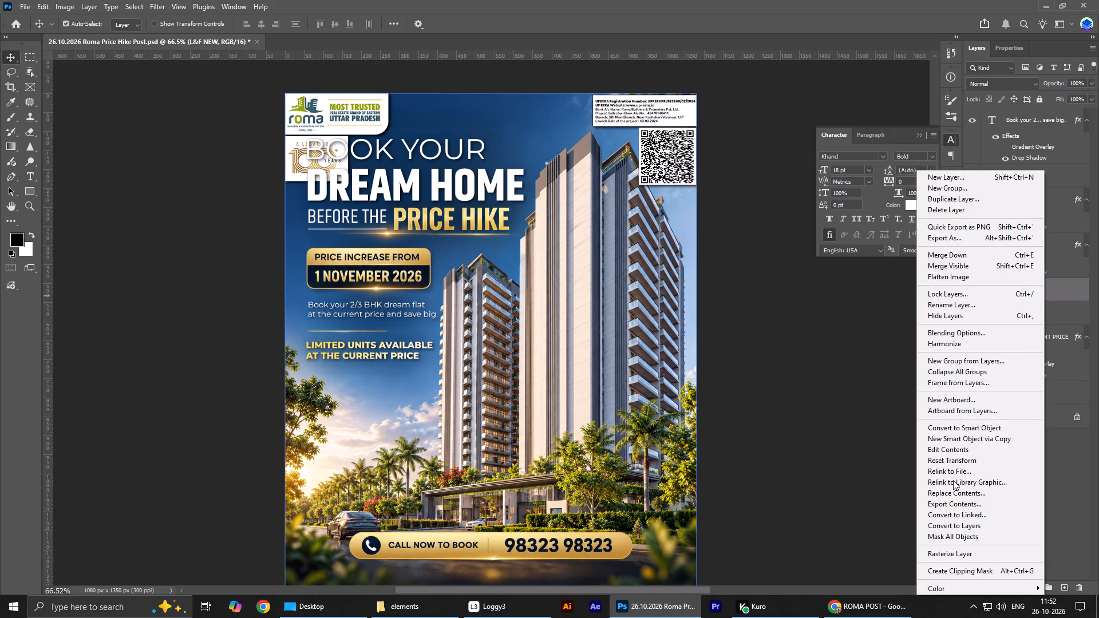
{"action": "left_click", "coordinate": [956, 557]}
Cut the header logos, registration text and QR code from L&F NEW and paste them in place on a separate layer.
{"action": "scroll", "coordinate": [424, 426], "scroll_direction": "up", "scroll_amount": 7}
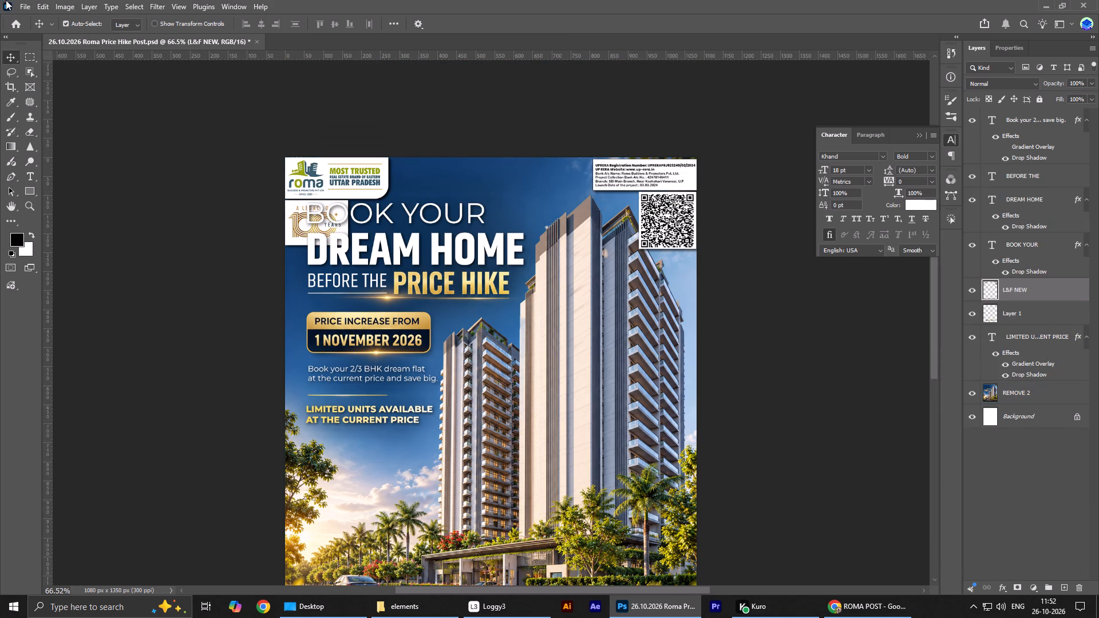
{"action": "left_click", "coordinate": [32, 54]}
{"action": "left_click_drag", "start_coordinate": [29, 53], "coordinate": [784, 315]}
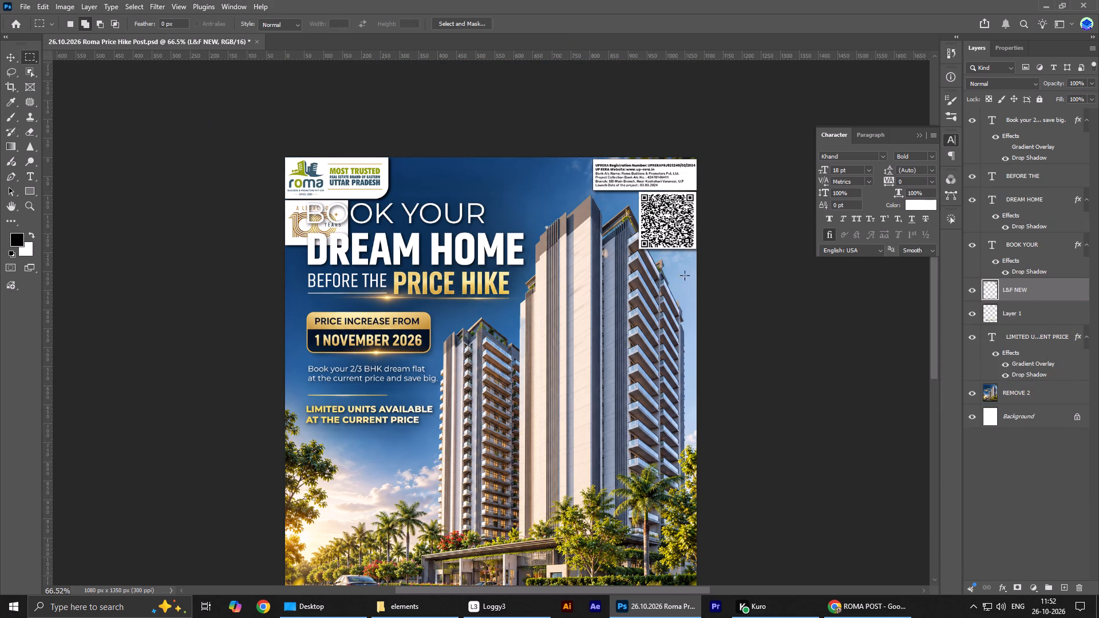
{"action": "left_click_drag", "start_coordinate": [257, 117], "coordinate": [781, 280]}
{"action": "key", "text": "ctrl+x"}
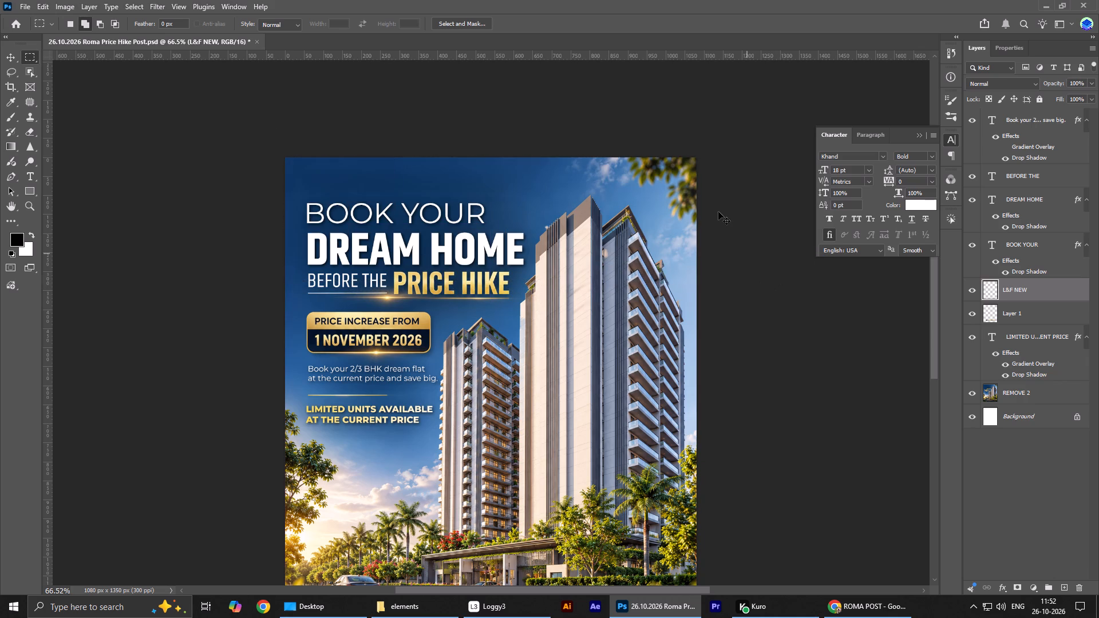
{"action": "key", "text": "ctrl+shift+v"}
{"action": "key", "text": "v"}
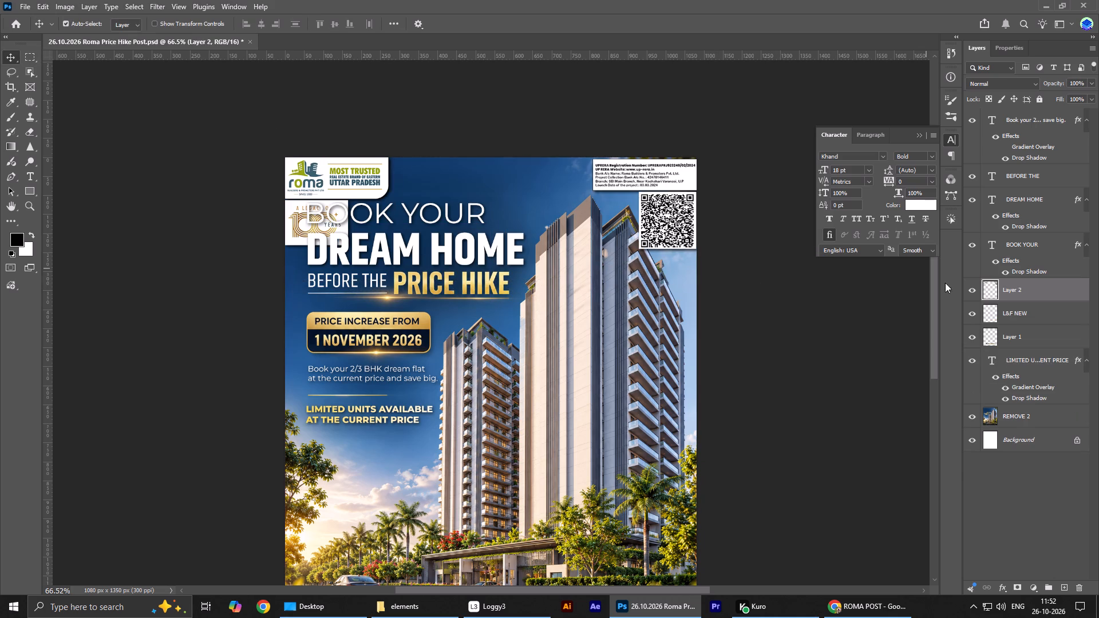
Align the L&F NEW footer to the bottom edge of the canvas.
{"action": "left_click", "coordinate": [1058, 311]}
{"action": "key", "text": "ctrl+a"}
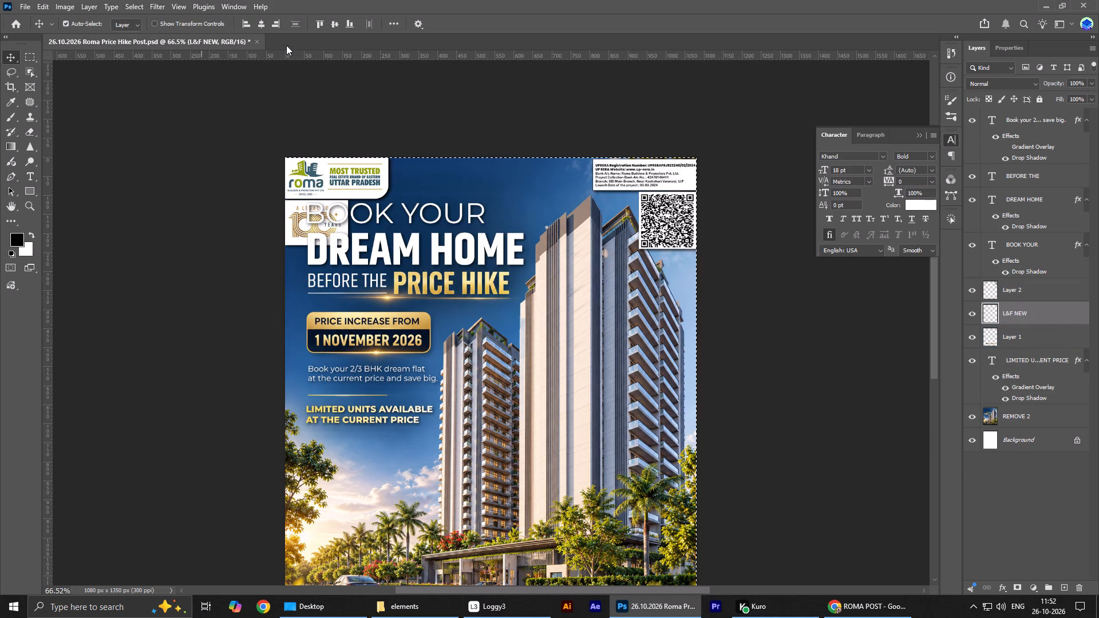
{"action": "left_click", "coordinate": [346, 26]}
{"action": "scroll", "coordinate": [634, 552], "scroll_direction": "down", "scroll_amount": 8}
{"action": "scroll", "coordinate": [622, 559], "scroll_direction": "up", "scroll_amount": 1}
{"action": "scroll", "coordinate": [622, 559], "scroll_direction": "down", "scroll_amount": 3}
{"action": "key", "text": "ctrl+d"}
{"action": "key", "text": "ctrl+0"}
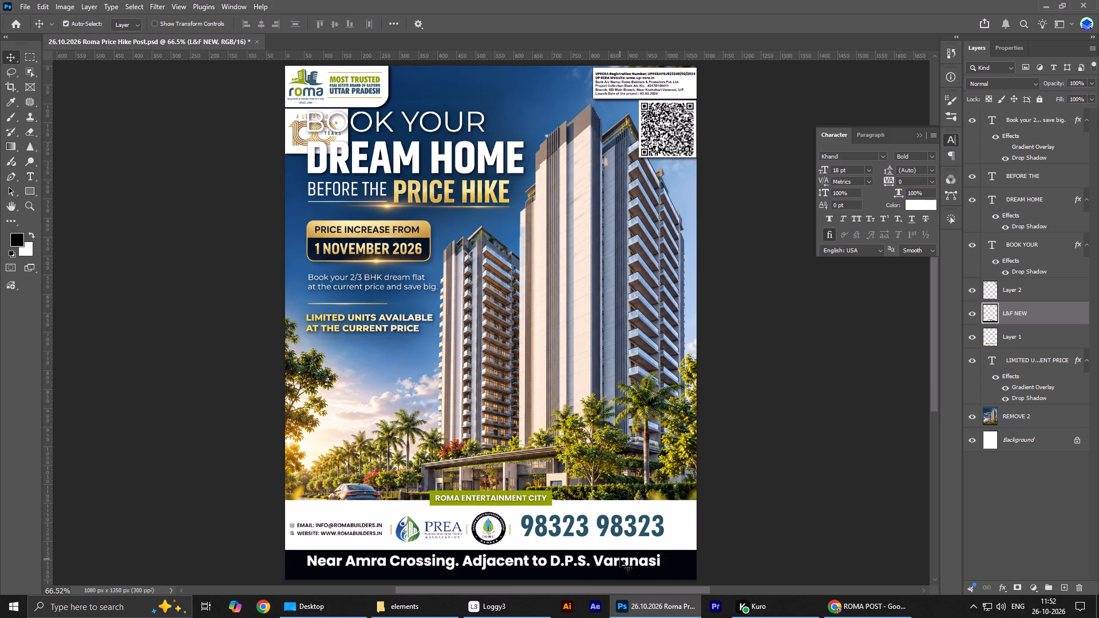
Nudge the L&F NEW footer down about 17 px so its black address bar runs slightly off the canvas.
{"action": "key", "text": "Up"}
{"action": "key", "text": "Down"}
{"action": "key", "text": "Down"}
{"action": "key", "text": "Down"}
{"action": "key", "text": "Down"}
{"action": "key", "text": "Down"}
{"action": "key", "text": "Down"}
{"action": "key", "text": "Down"}
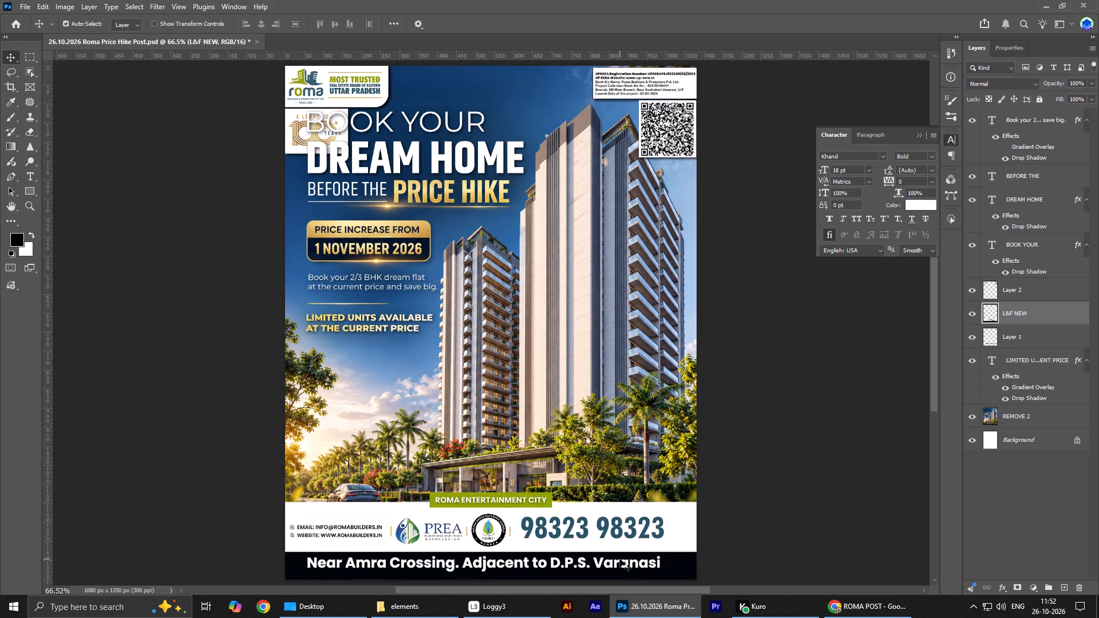
{"action": "key", "text": "Down"}
{"action": "key", "text": "Down"}
{"action": "key", "text": "Down"}
{"action": "key", "text": "Down"}
{"action": "key", "text": "Down"}
{"action": "key", "text": "Down"}
{"action": "key", "text": "Down"}
{"action": "key", "text": "Down"}
{"action": "key", "text": "Down"}
{"action": "key", "text": "Down"}
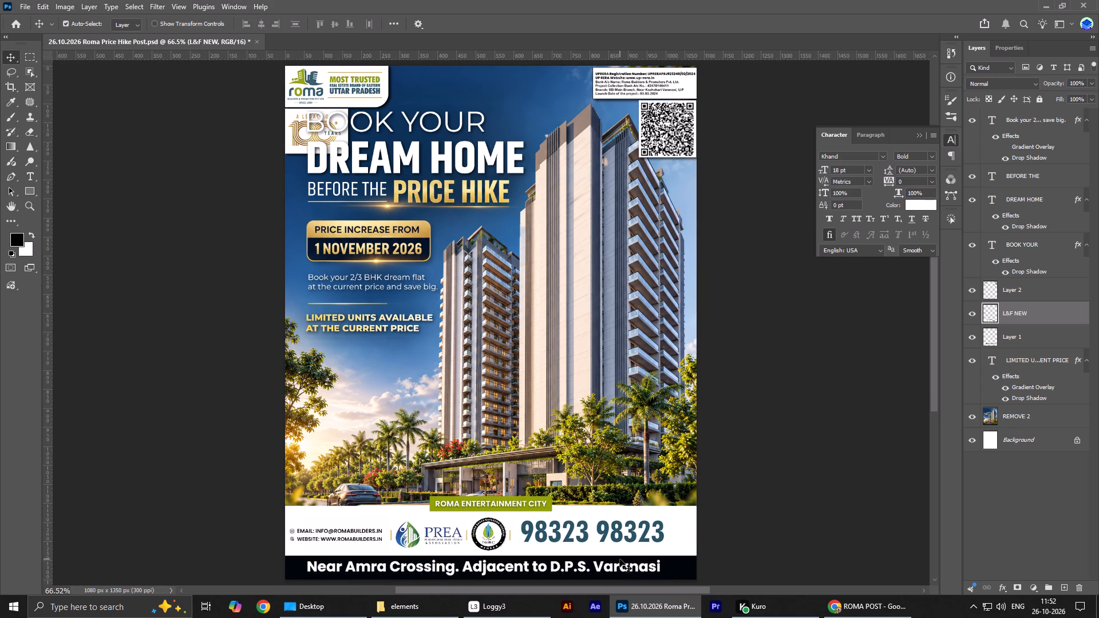
{"action": "key", "text": "Down"}
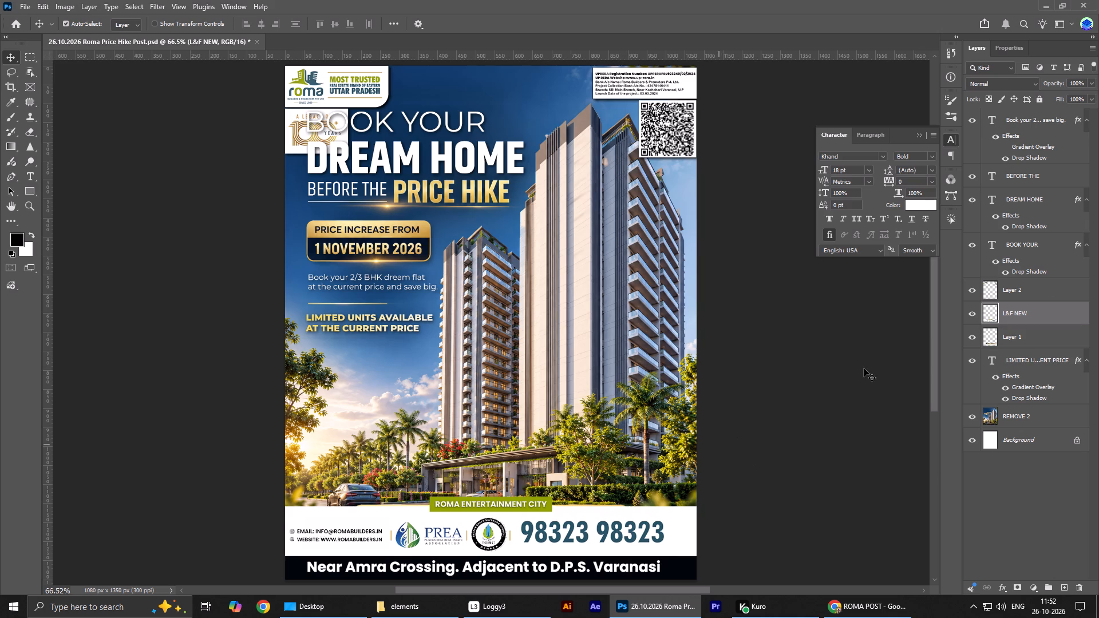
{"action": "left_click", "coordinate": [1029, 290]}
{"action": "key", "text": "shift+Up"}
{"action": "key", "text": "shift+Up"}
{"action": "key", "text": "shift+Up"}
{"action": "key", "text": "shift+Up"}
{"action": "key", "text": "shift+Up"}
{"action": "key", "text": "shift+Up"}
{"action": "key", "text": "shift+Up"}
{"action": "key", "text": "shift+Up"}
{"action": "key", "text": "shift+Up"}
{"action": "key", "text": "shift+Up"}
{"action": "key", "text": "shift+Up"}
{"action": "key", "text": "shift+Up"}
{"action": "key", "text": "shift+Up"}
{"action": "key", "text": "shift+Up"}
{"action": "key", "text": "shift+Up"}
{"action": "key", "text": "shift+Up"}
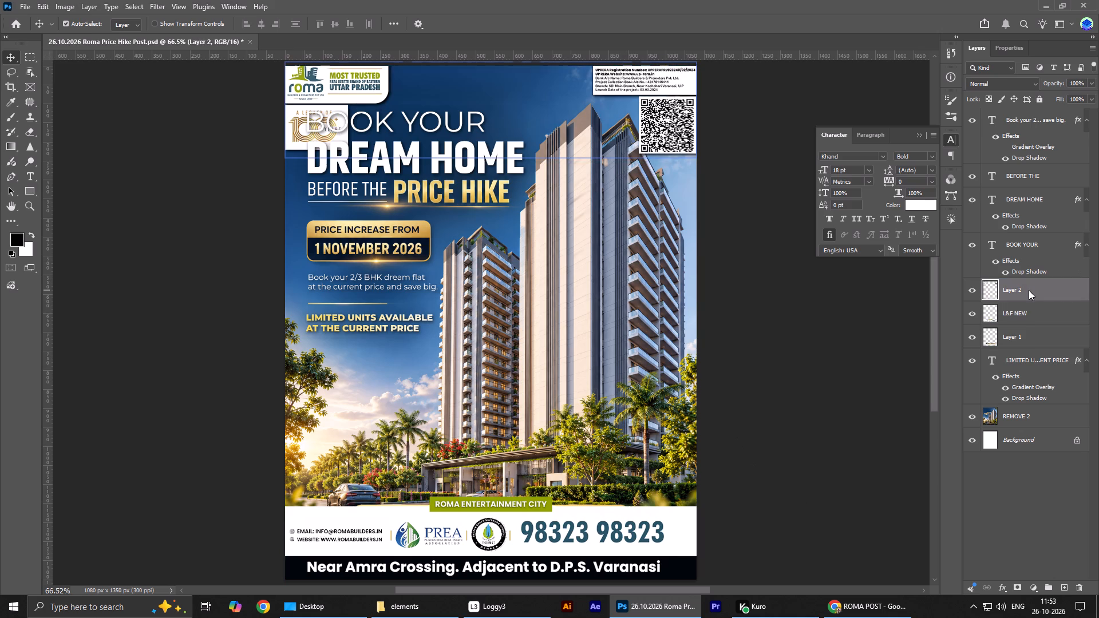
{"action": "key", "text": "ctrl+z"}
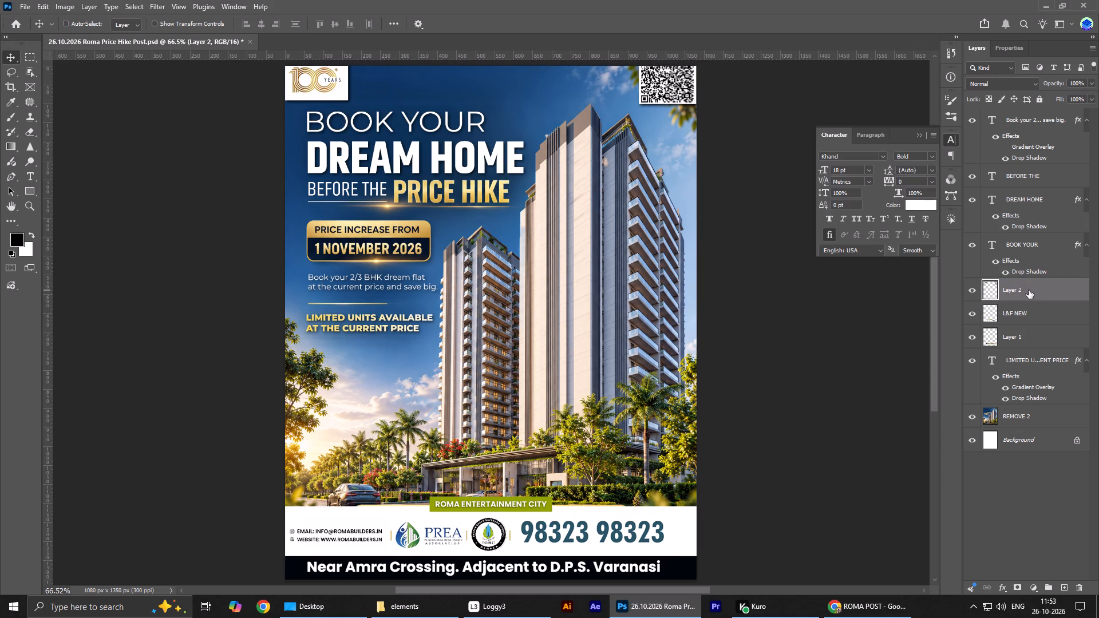
Move the gold call-now bar straight up from behind the footer to just above the ROMA ENTERTAINMENT CITY tag.
{"action": "left_click", "coordinate": [1006, 336]}
{"action": "key", "text": "shift+Up"}
{"action": "key", "text": "shift+Up"}
{"action": "key", "text": "shift+Up"}
{"action": "key", "text": "shift+Up"}
{"action": "key", "text": "shift+Up"}
{"action": "key", "text": "shift+Up"}
{"action": "key", "text": "shift+Up"}
{"action": "key", "text": "shift+Up"}
{"action": "key", "text": "shift+Up"}
{"action": "key", "text": "shift+Up"}
{"action": "key", "text": "shift+Up"}
{"action": "key", "text": "shift+Up"}
{"action": "key", "text": "shift+Up"}
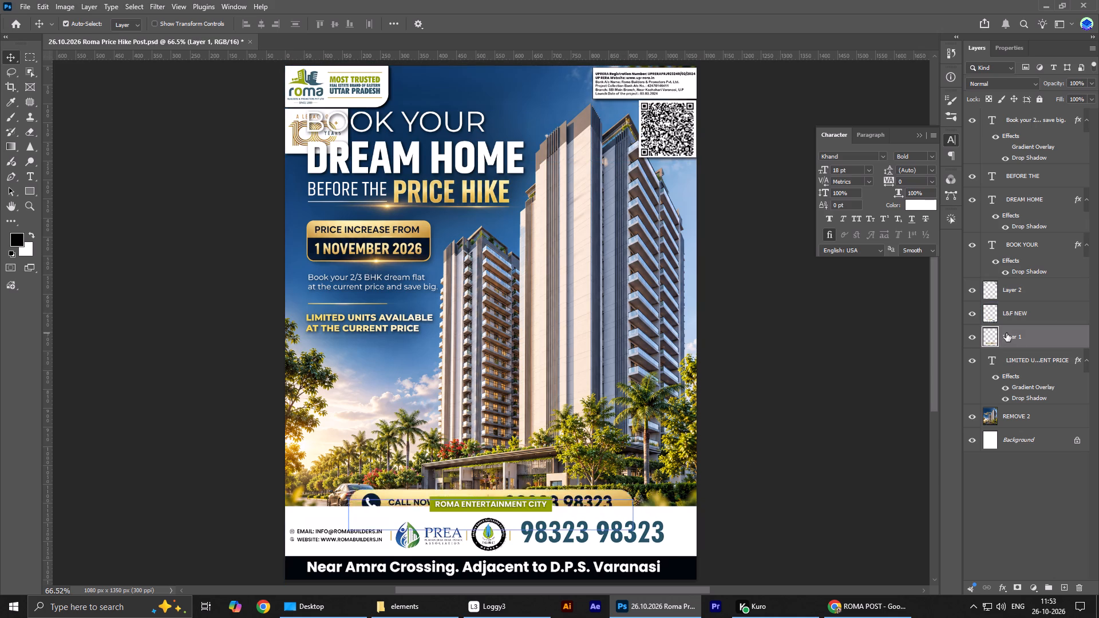
{"action": "key", "text": "shift+Down"}
{"action": "key", "text": "shift+Down"}
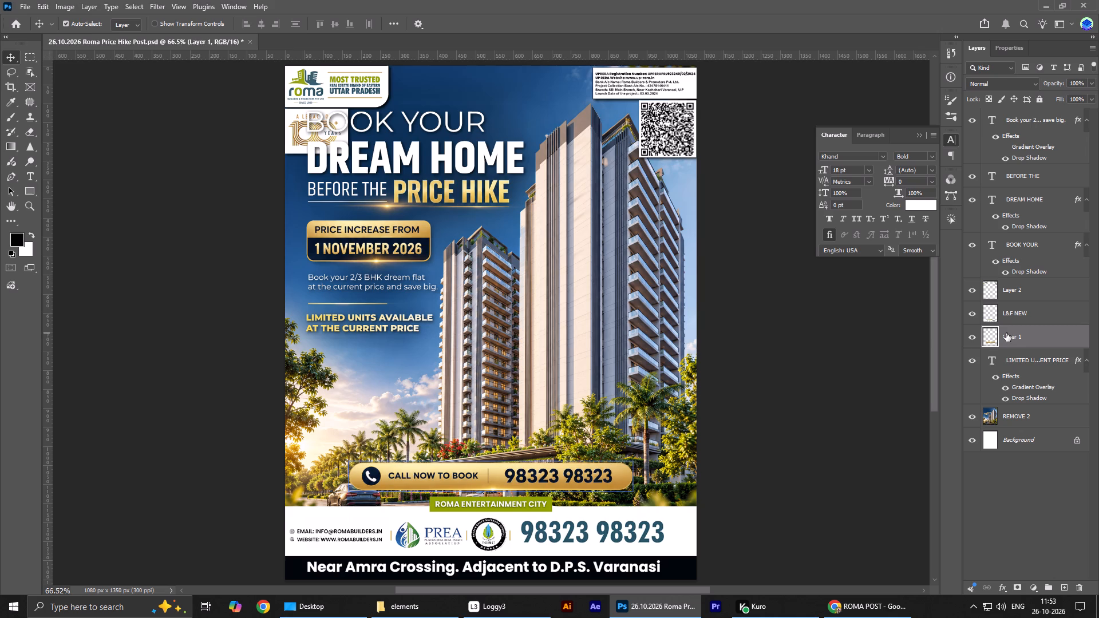
Shrink the gold call-now bar to about the LIMITED UNITS text width and place it directly beneath that text, left-aligned.
{"action": "key", "text": "ctrl+t"}
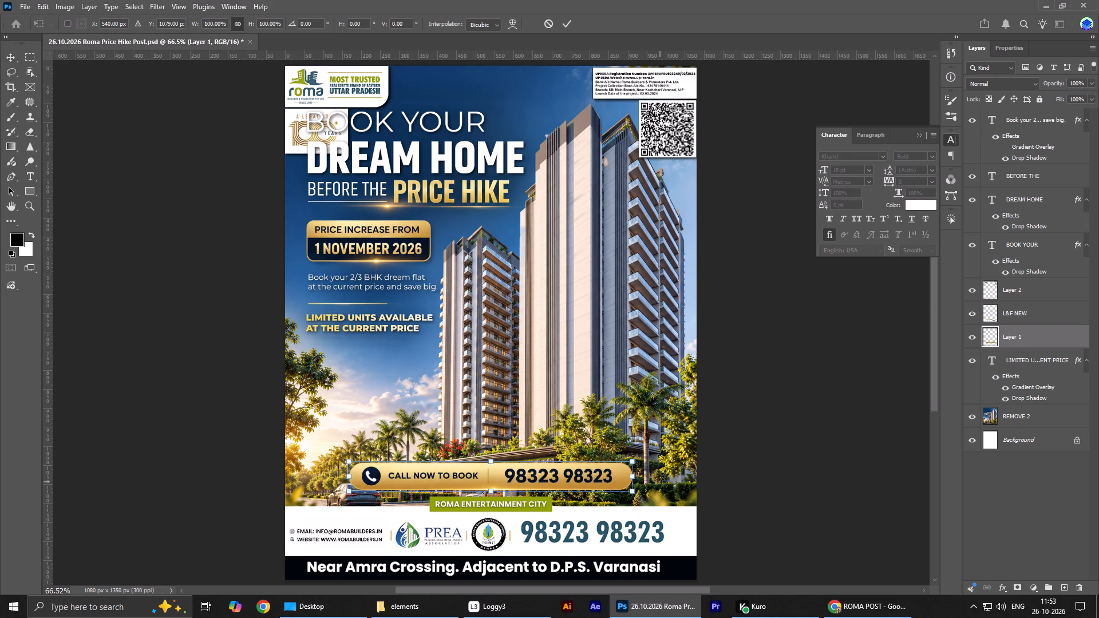
{"action": "left_click_drag", "start_coordinate": [635, 474], "coordinate": [503, 477]}
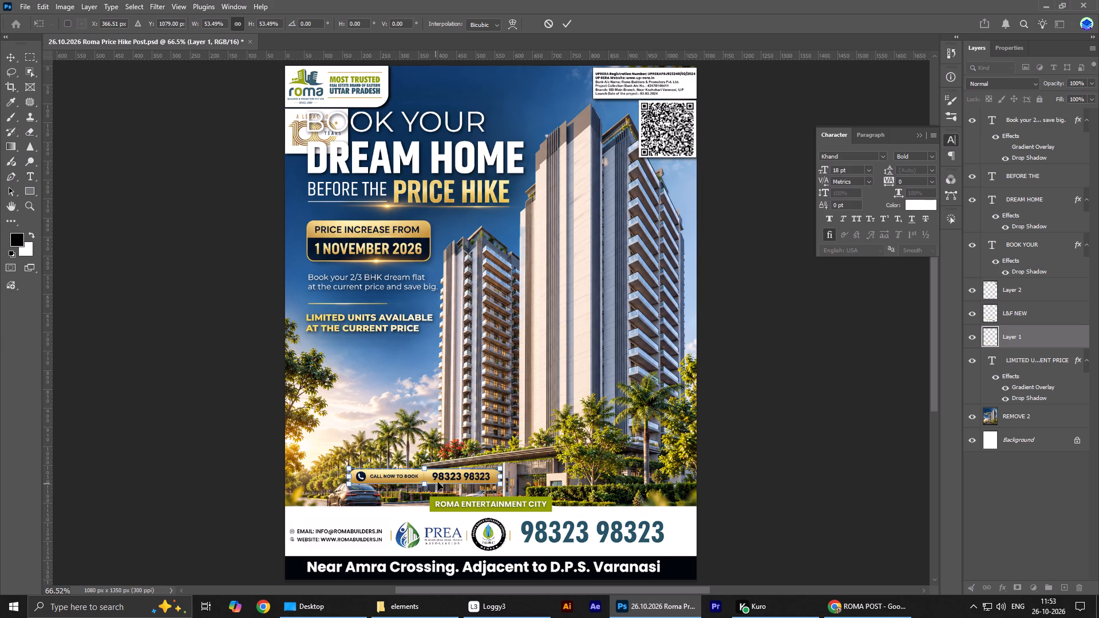
{"action": "left_click_drag", "start_coordinate": [441, 479], "coordinate": [398, 350]}
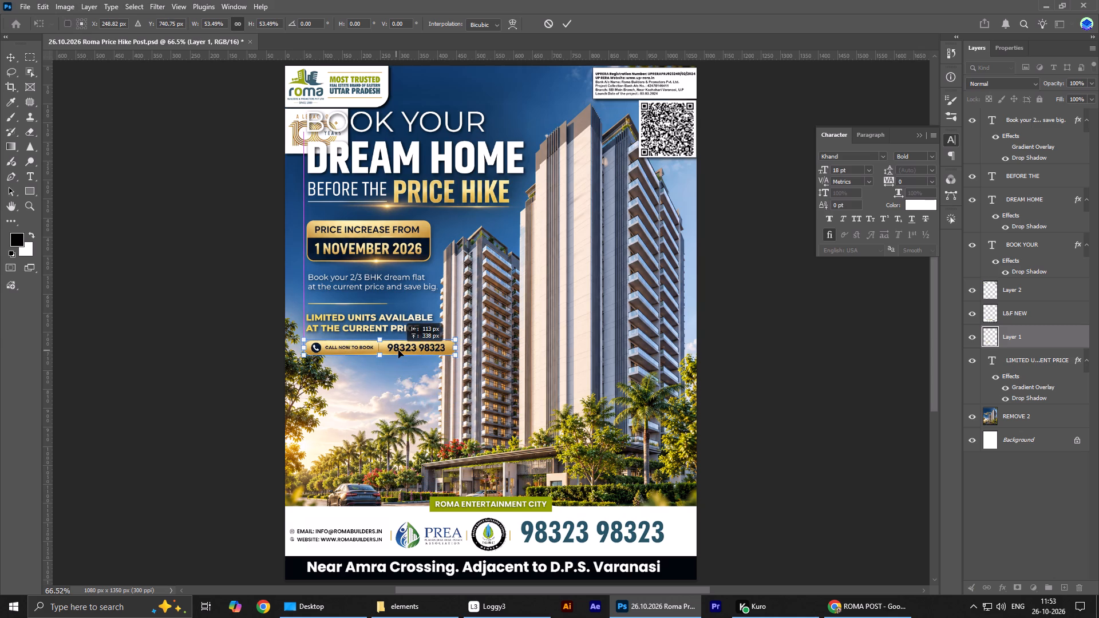
{"action": "left_click_drag", "start_coordinate": [398, 350], "coordinate": [399, 350]}
{"action": "left_click_drag", "start_coordinate": [464, 350], "coordinate": [441, 351]}
{"action": "key", "text": "Return"}
{"action": "key", "text": "Up"}
{"action": "key", "text": "Up"}
{"action": "key", "text": "Up"}
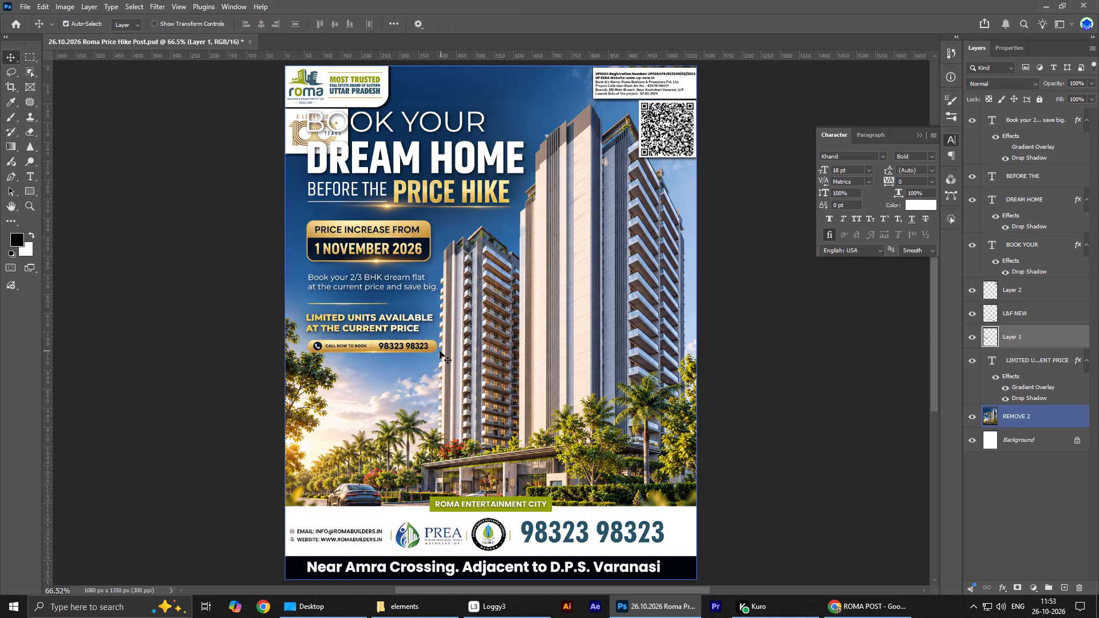
{"action": "key", "text": "Left"}
{"action": "key", "text": "Left"}
{"action": "key", "text": "Left"}
{"action": "key", "text": "Right"}
{"action": "key", "text": "Right"}
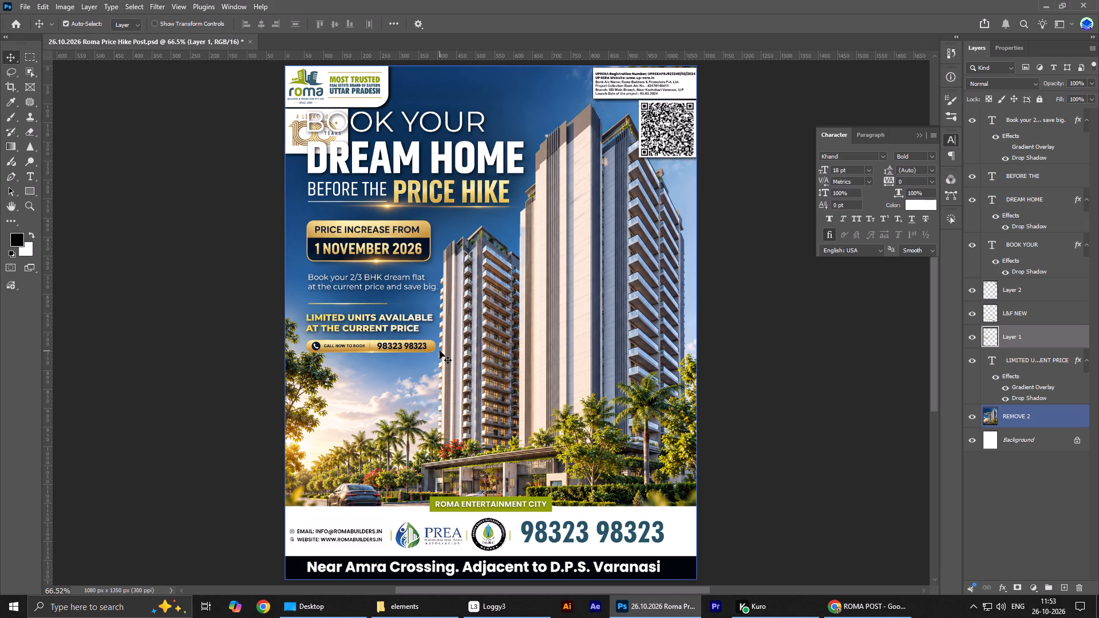
{"action": "key", "text": "Down"}
{"action": "key", "text": "Down"}
Move Layer 2 and L&F NEW to the top of the layer stack and fully lock both.
{"action": "scroll", "coordinate": [440, 351], "scroll_direction": "up", "scroll_amount": 1}
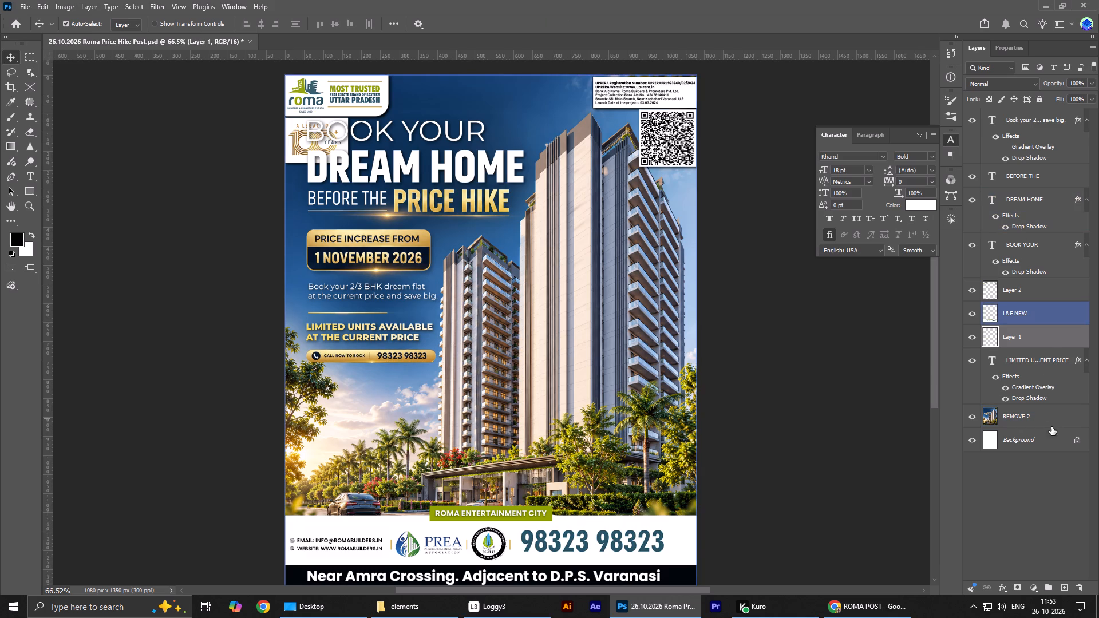
{"action": "left_click", "coordinate": [1046, 313]}
{"action": "left_click", "coordinate": [1044, 287], "text": "shift"}
{"action": "left_click_drag", "start_coordinate": [1070, 288], "coordinate": [1037, 89]}
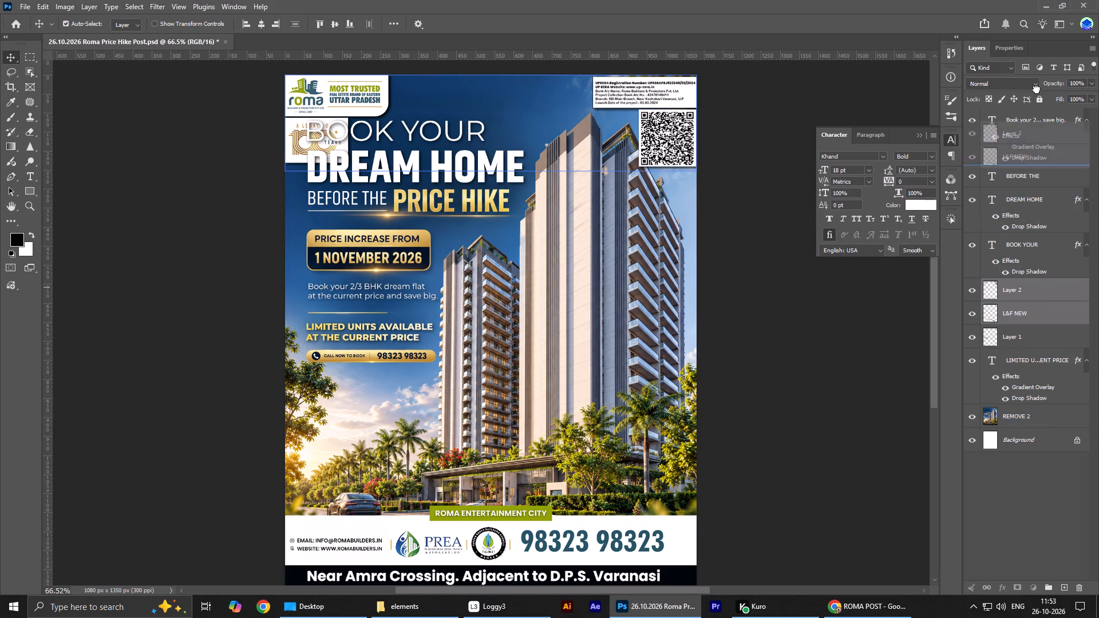
{"action": "left_click_drag", "start_coordinate": [1037, 89], "coordinate": [1041, 116]}
{"action": "left_click", "coordinate": [1041, 98]}
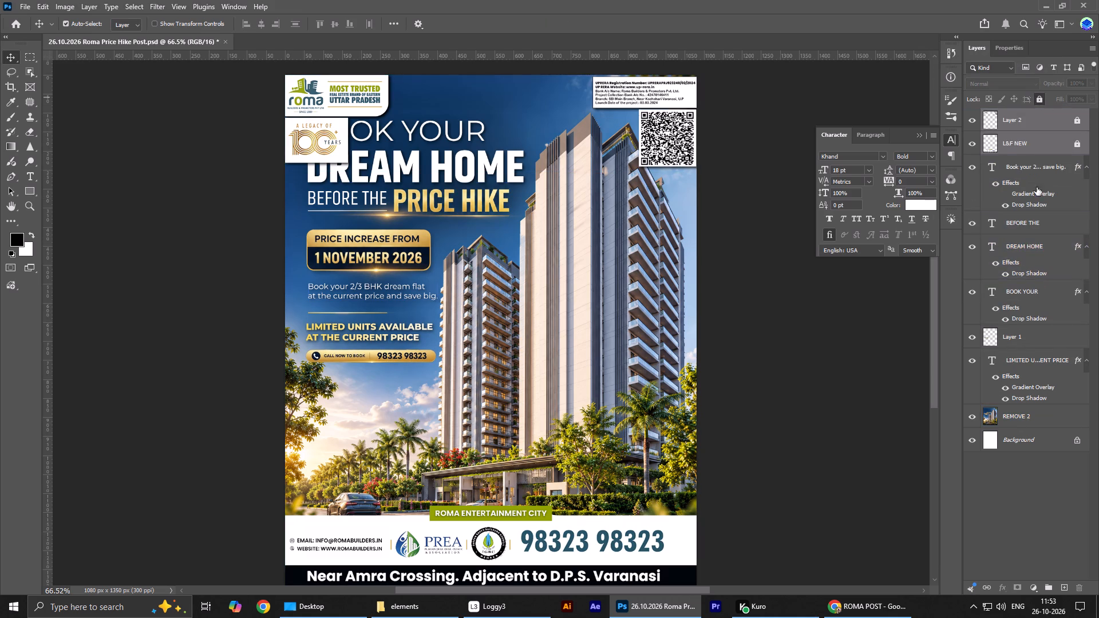
Move all the text layers, the call-now bar and the REMOVE 2 image together straight down about 126 px.
{"action": "left_click", "coordinate": [1036, 503]}
{"action": "left_click", "coordinate": [1029, 411]}
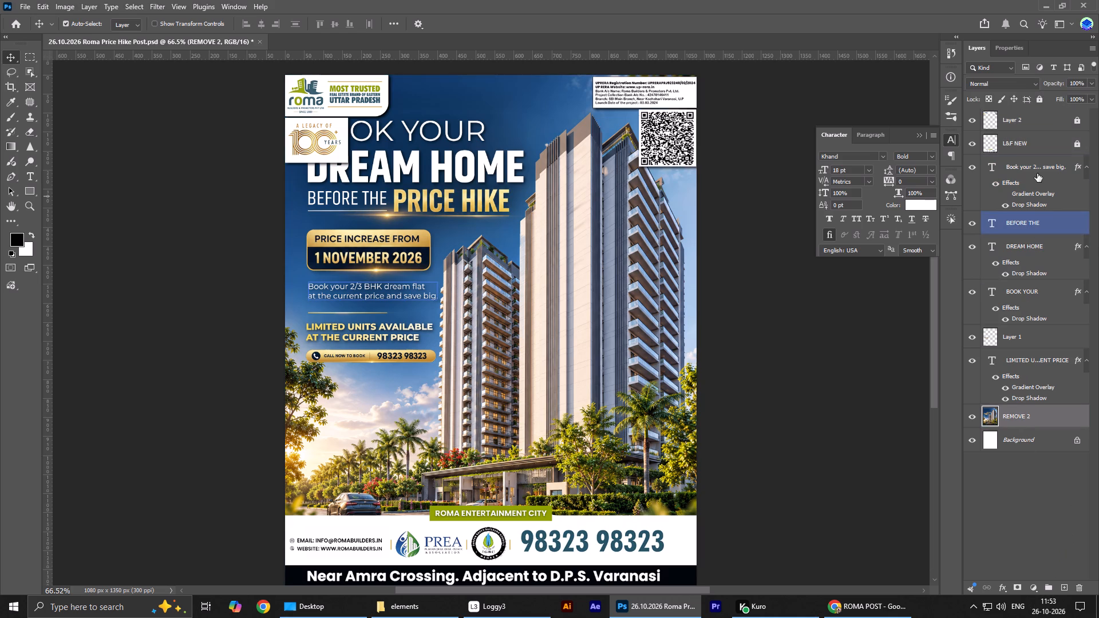
{"action": "left_click", "coordinate": [1037, 173], "text": "shift"}
{"action": "key", "text": "ctrl+t"}
{"action": "left_click_drag", "start_coordinate": [557, 324], "coordinate": [558, 332]}
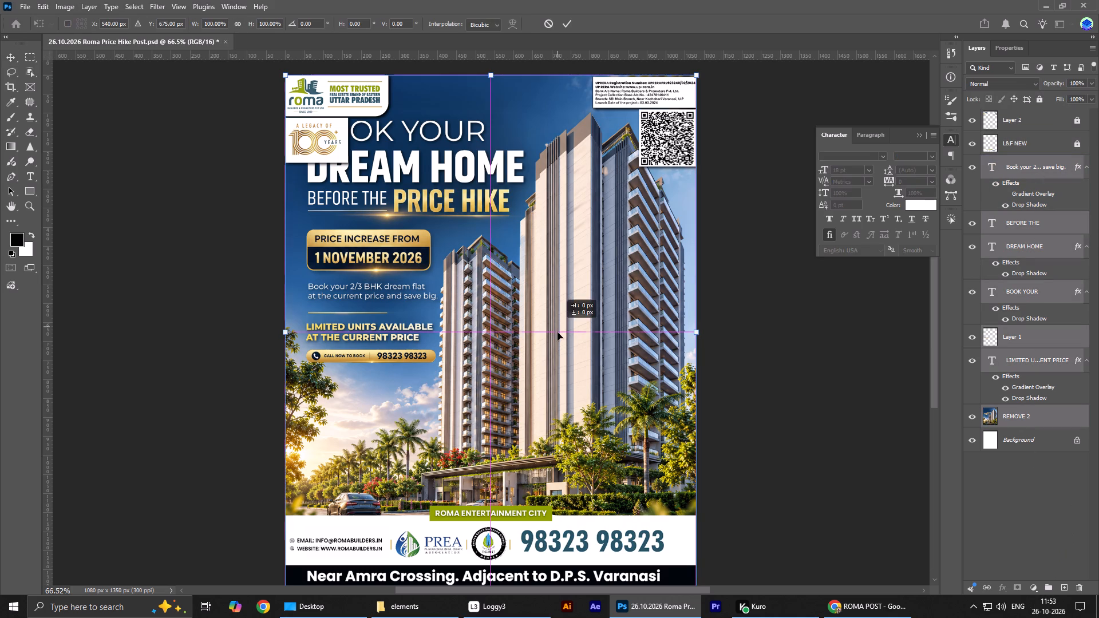
{"action": "left_click_drag", "start_coordinate": [558, 332], "coordinate": [558, 343]}
{"action": "left_click_drag", "start_coordinate": [558, 343], "coordinate": [559, 371], "text": "shift"}
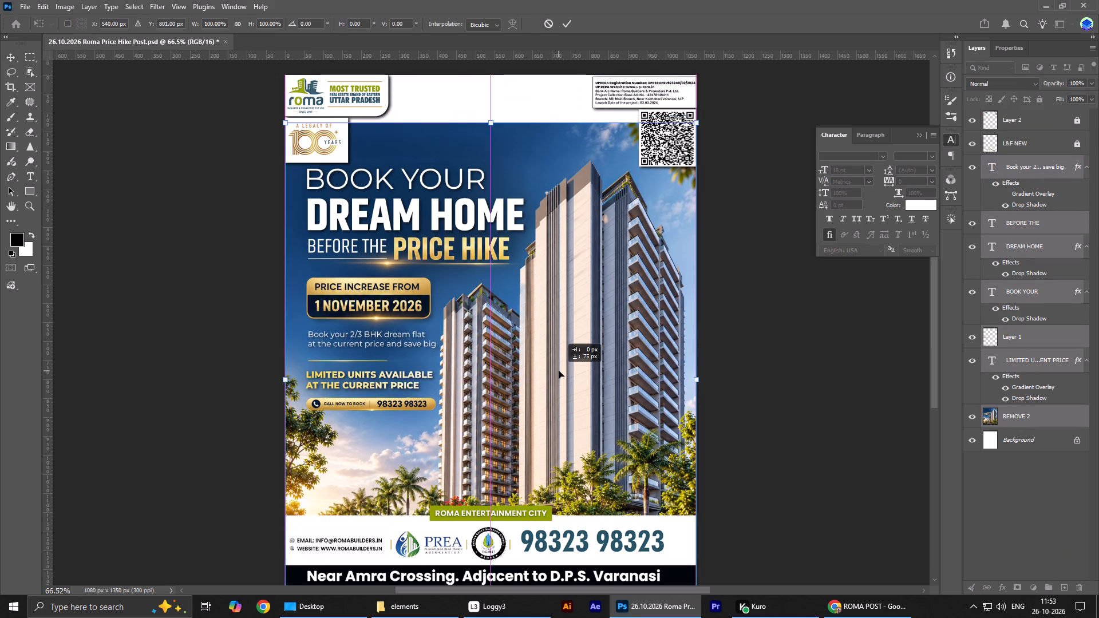
{"action": "left_click_drag", "start_coordinate": [559, 371], "coordinate": [560, 374], "text": "shift"}
{"action": "left_click", "coordinate": [568, 17]}
Select the blank strip across the canvas top on REMOVE 2 and extend the sky into it with Delete and Fill Selection.
{"action": "left_click", "coordinate": [756, 219]}
{"action": "left_click", "coordinate": [664, 231]}
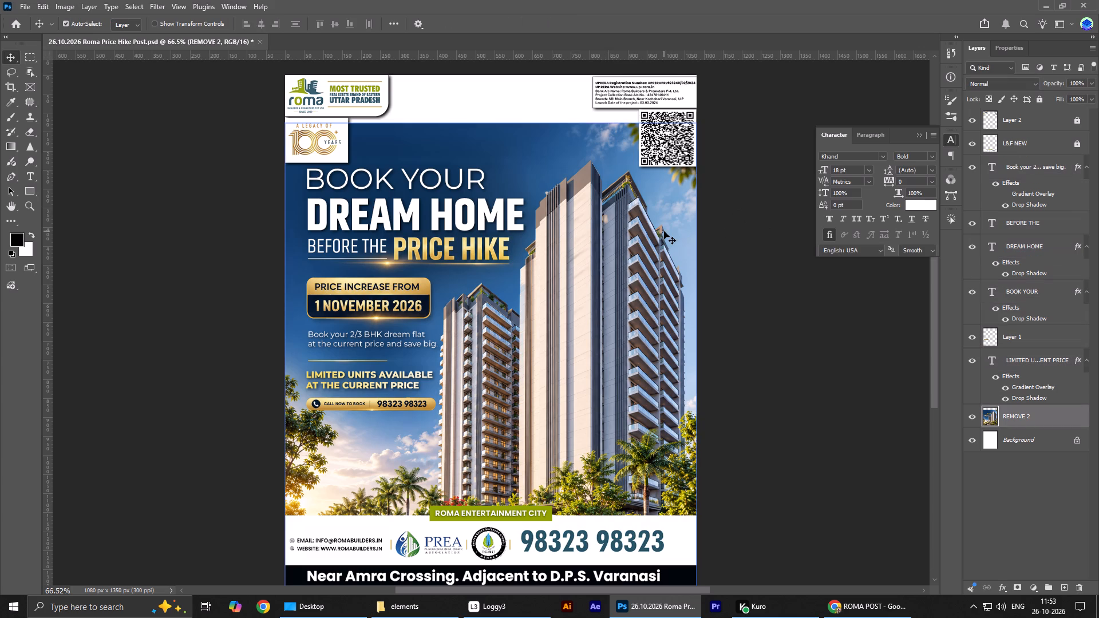
{"action": "scroll", "coordinate": [169, 167], "scroll_direction": "up", "scroll_amount": 3}
{"action": "left_click", "coordinate": [29, 53]}
{"action": "scroll", "coordinate": [314, 211], "scroll_direction": "up", "scroll_amount": 4}
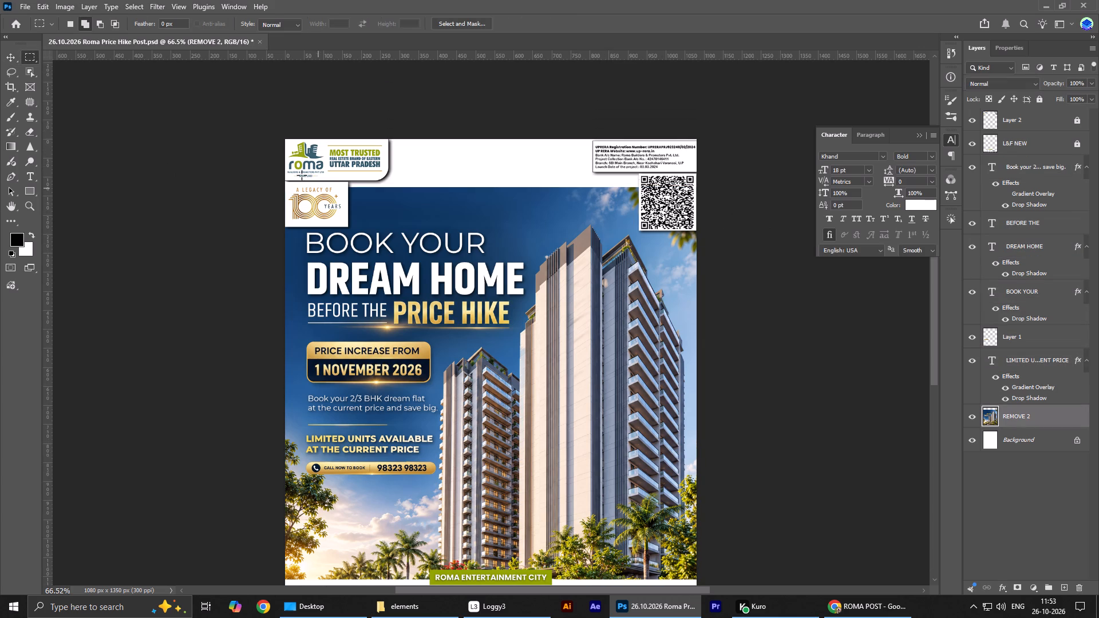
{"action": "left_click_drag", "start_coordinate": [204, 88], "coordinate": [769, 192]}
{"action": "right_click", "coordinate": [550, 165]}
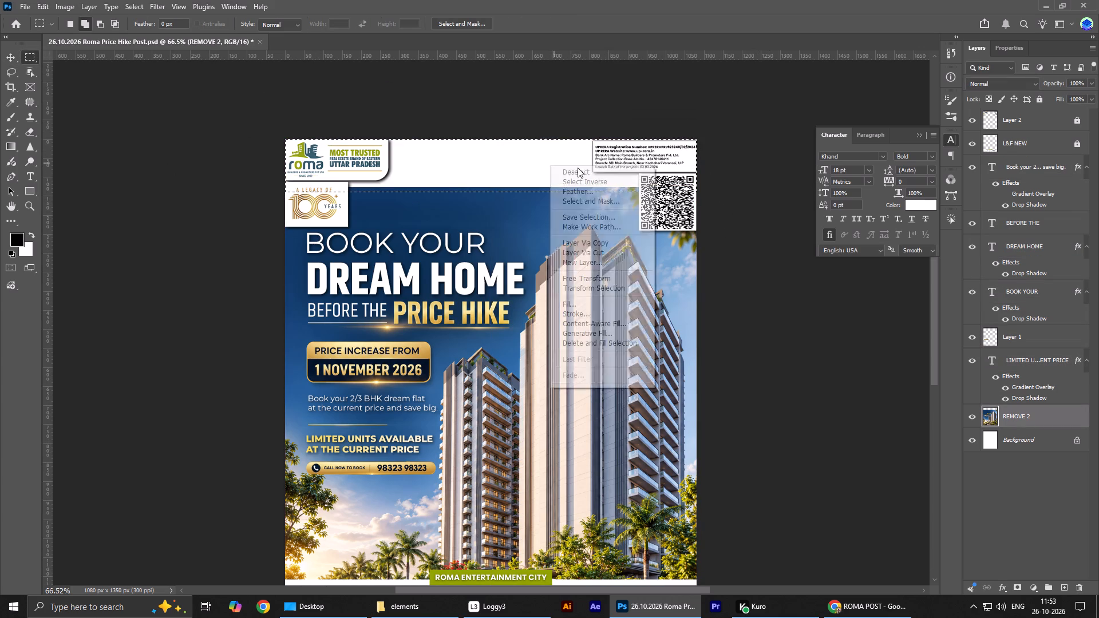
{"action": "left_click", "coordinate": [620, 342]}
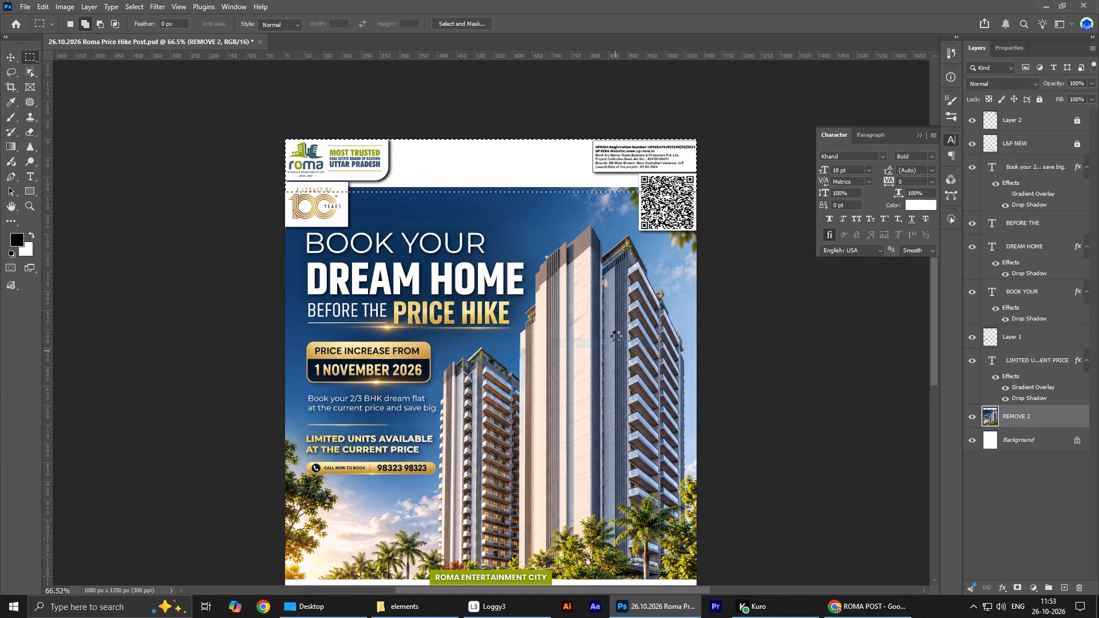
{"action": "key", "text": "ctrl+0"}
{"action": "key", "text": "ctrl+0"}
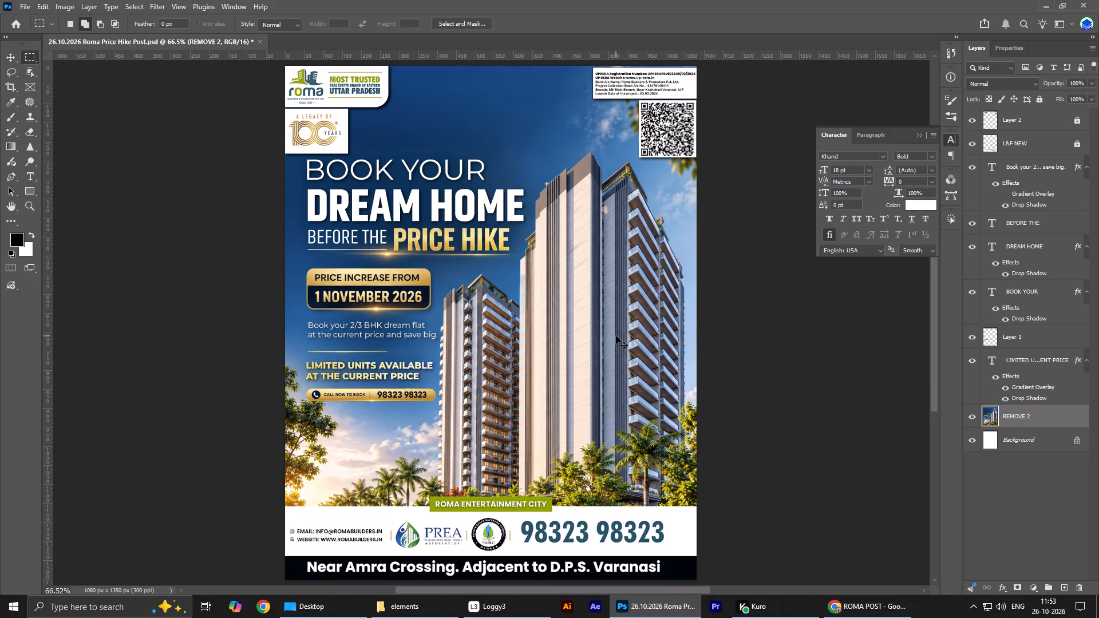
Clear the selection and delete the gold call-now bar beneath the LIMITED UNITS text.
{"action": "key", "text": "ctrl+d"}
{"action": "key", "text": "v"}
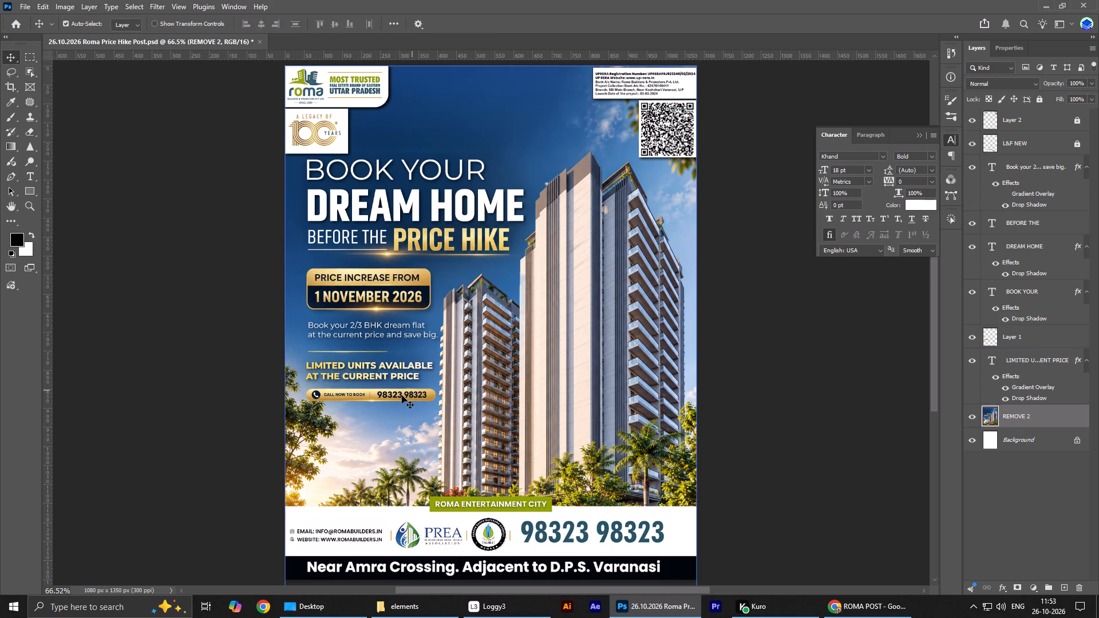
{"action": "left_click", "coordinate": [402, 395]}
{"action": "key", "text": "Delete"}
{"action": "key", "text": "ctrl+0"}
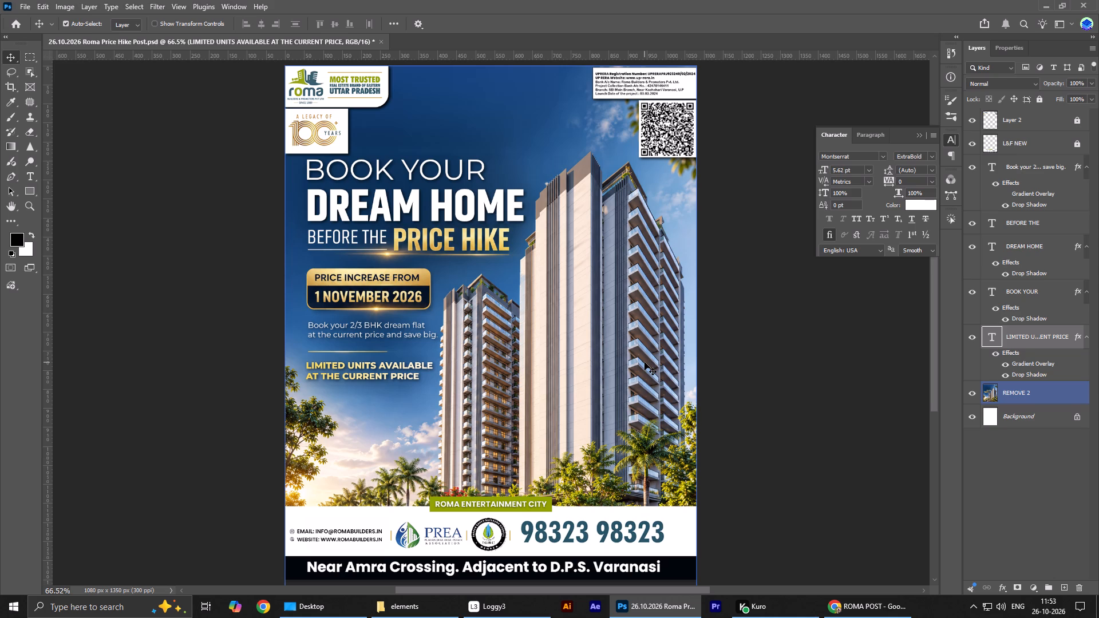
Save the document and export it as a PNG named 26.10.2026 Roma Price Hike Post to the Desktop.
{"action": "key", "text": "ctrl+s"}
{"action": "key", "text": "ctrl+w"}
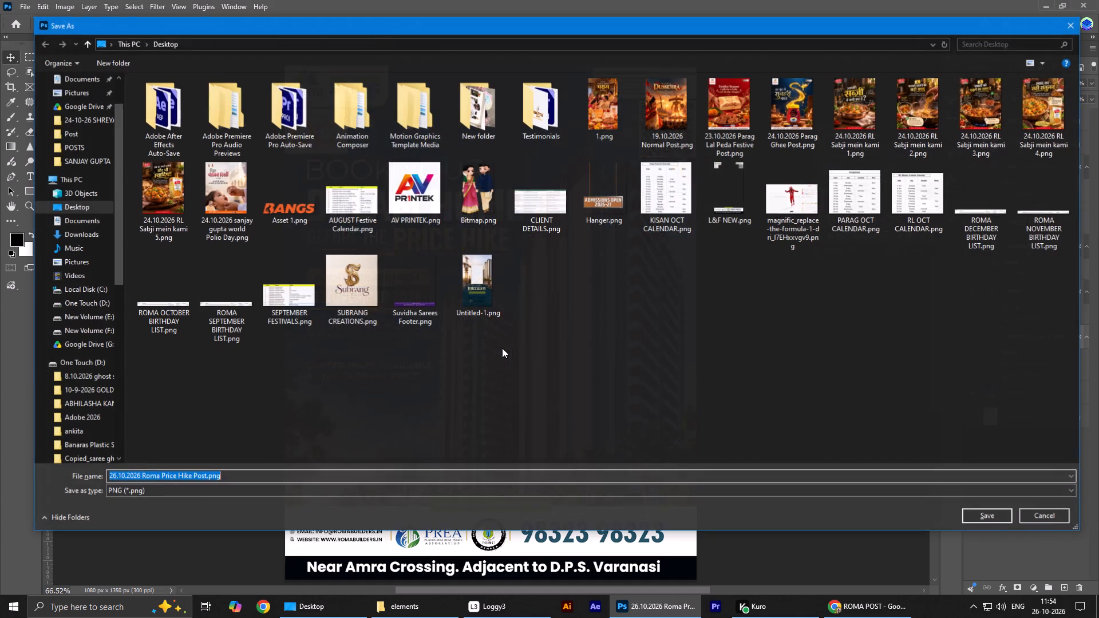
{"action": "key", "text": "Return"}
Check the whole poster layout from the header logos down to the footer strip.
{"action": "scroll", "coordinate": [515, 351], "scroll_direction": "down", "scroll_amount": 6}
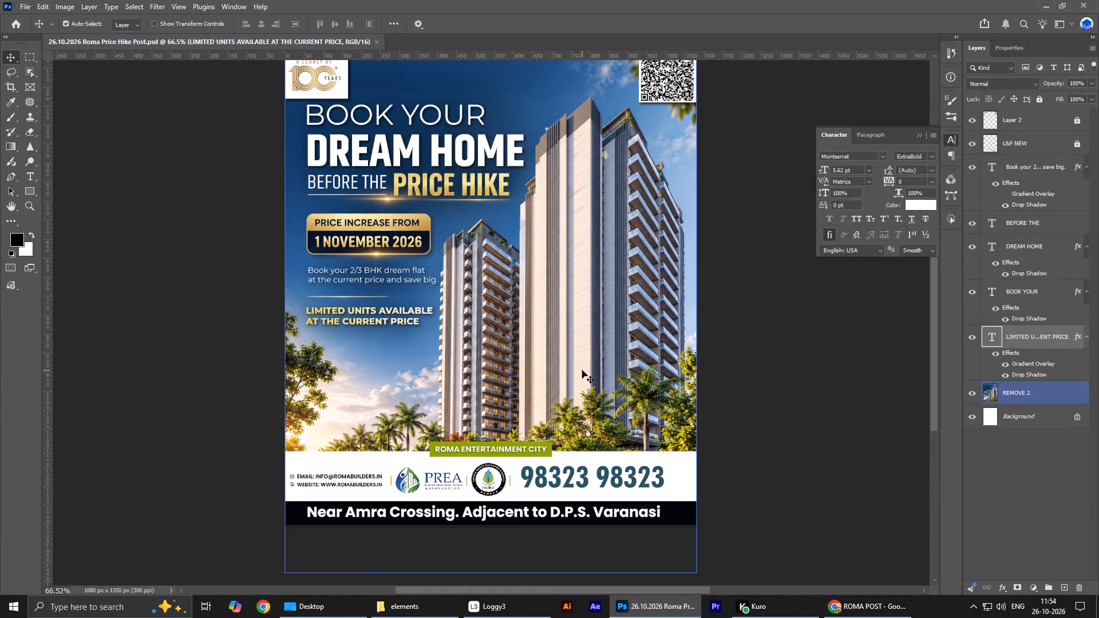
{"action": "key", "text": "ctrl+0"}
{"action": "key", "text": "ctrl+0"}
{"action": "scroll", "coordinate": [582, 370], "scroll_direction": "up", "scroll_amount": 9}
{"action": "scroll", "coordinate": [540, 352], "scroll_direction": "down", "scroll_amount": 1, "text": "alt"}
{"action": "scroll", "coordinate": [540, 352], "scroll_direction": "up", "scroll_amount": 7, "text": "alt"}
{"action": "scroll", "coordinate": [540, 352], "scroll_direction": "up", "scroll_amount": 1}
{"action": "scroll", "coordinate": [379, 280], "scroll_direction": "down", "scroll_amount": 2, "text": "alt"}
{"action": "scroll", "coordinate": [379, 280], "scroll_direction": "up", "scroll_amount": 8, "text": "alt"}
{"action": "key", "text": "ctrl+0"}
{"action": "key", "text": "ctrl+0"}
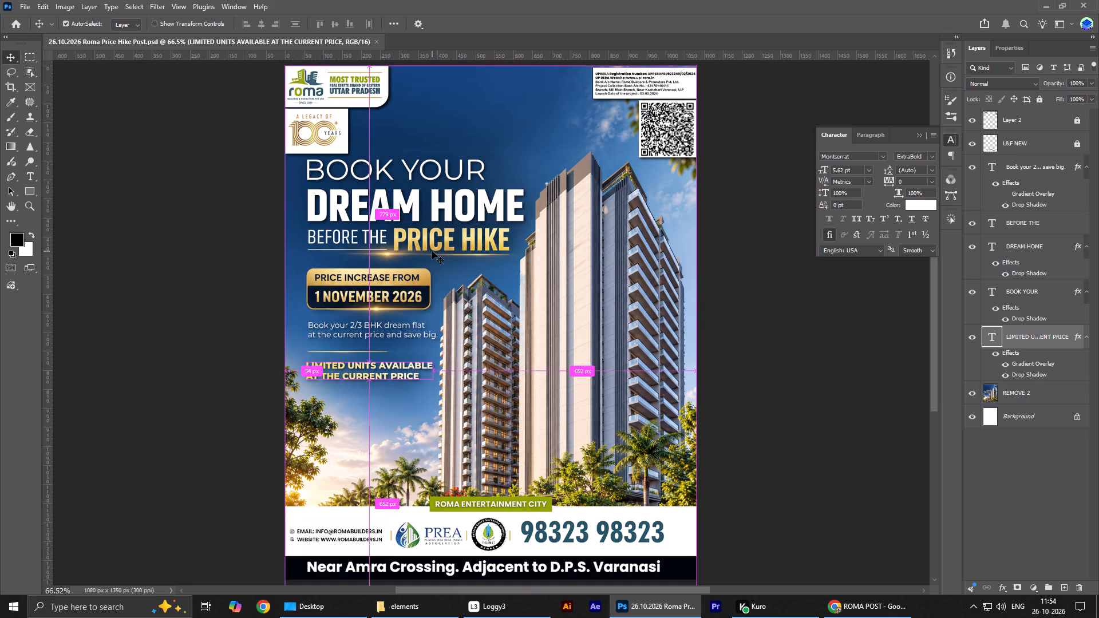
{"action": "scroll", "coordinate": [371, 279], "scroll_direction": "up", "scroll_amount": 7, "text": "alt"}
{"action": "key", "text": "ctrl+0"}
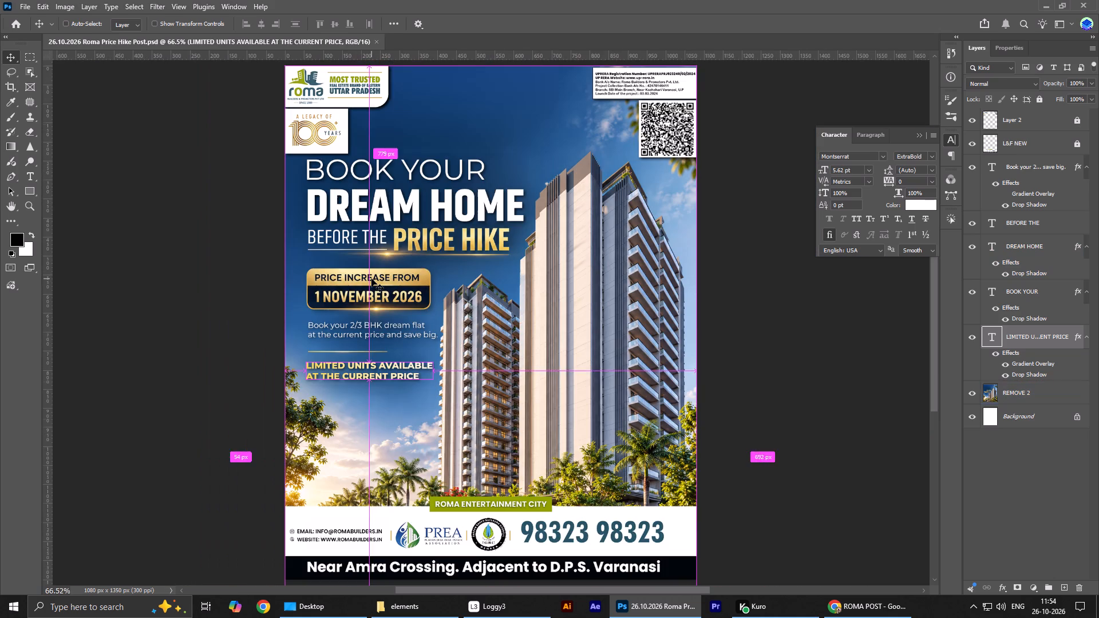
Increase the leading of the LIMITED UNITS AVAILABLE AT THE CURRENT PRICE text to 9 pt.
{"action": "left_click", "coordinate": [351, 373]}
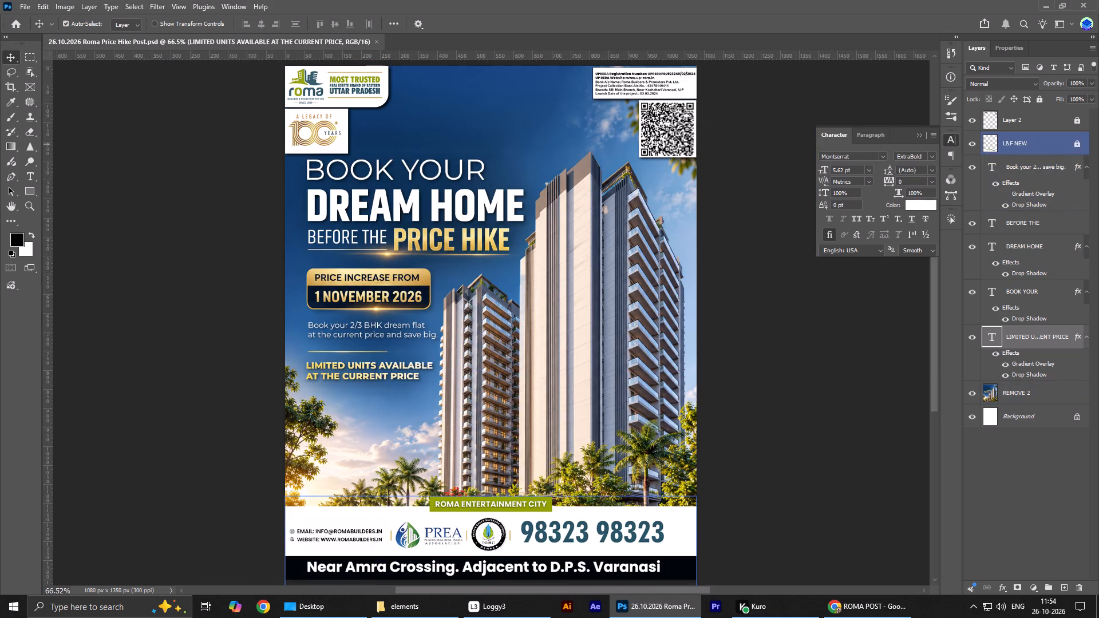
{"action": "left_click", "coordinate": [883, 172]}
{"action": "left_click", "coordinate": [887, 172]}
{"action": "right_click", "coordinate": [889, 172]}
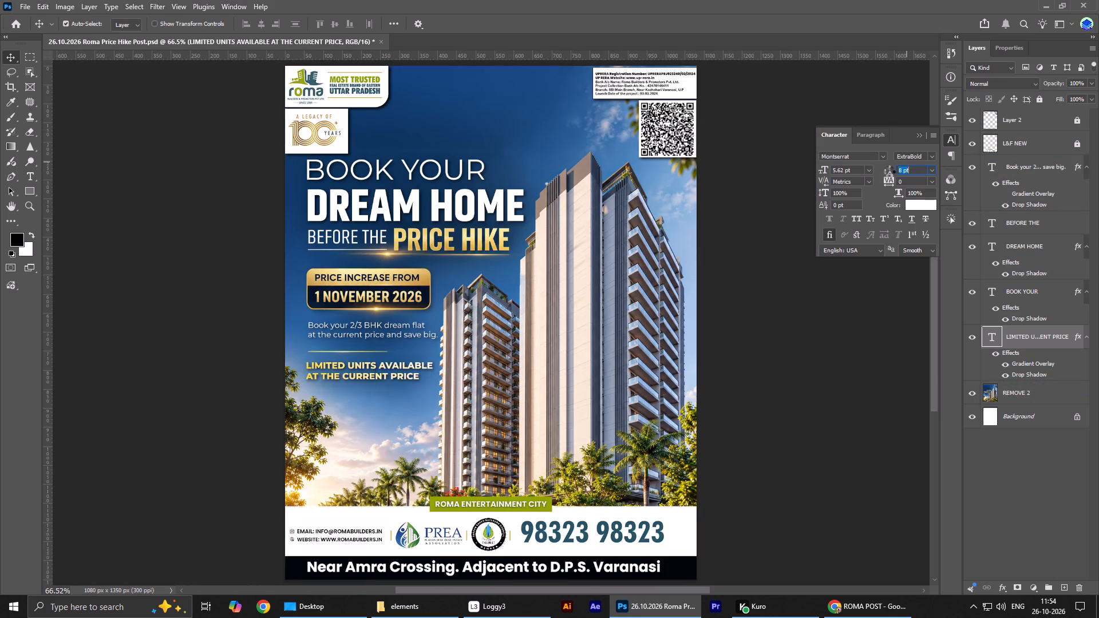
{"action": "left_click", "coordinate": [889, 172]}
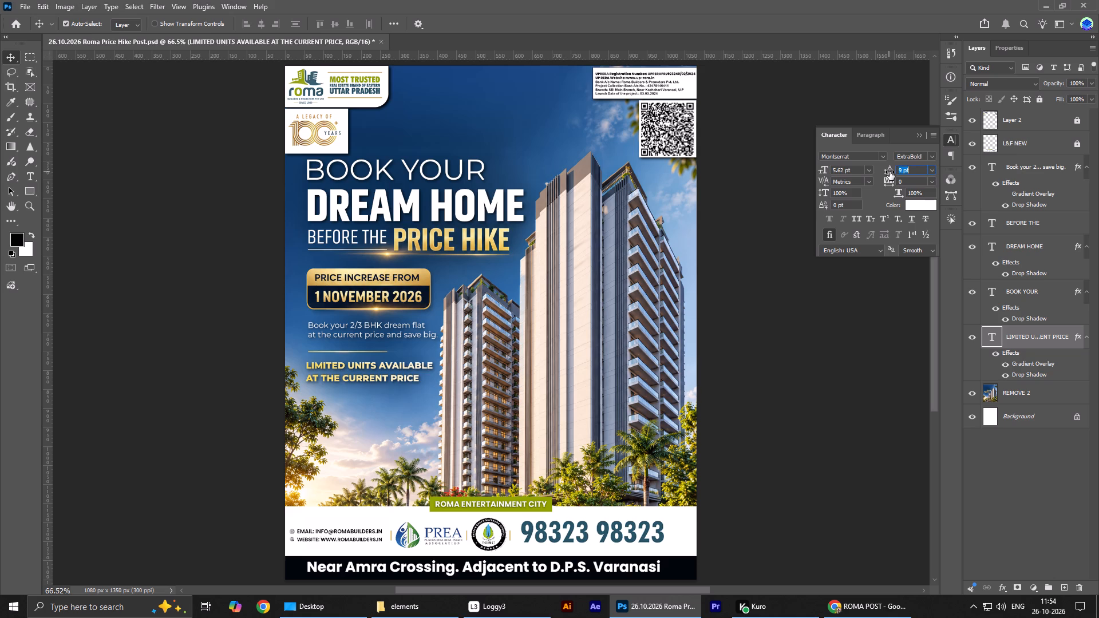
{"action": "key", "text": "Up"}
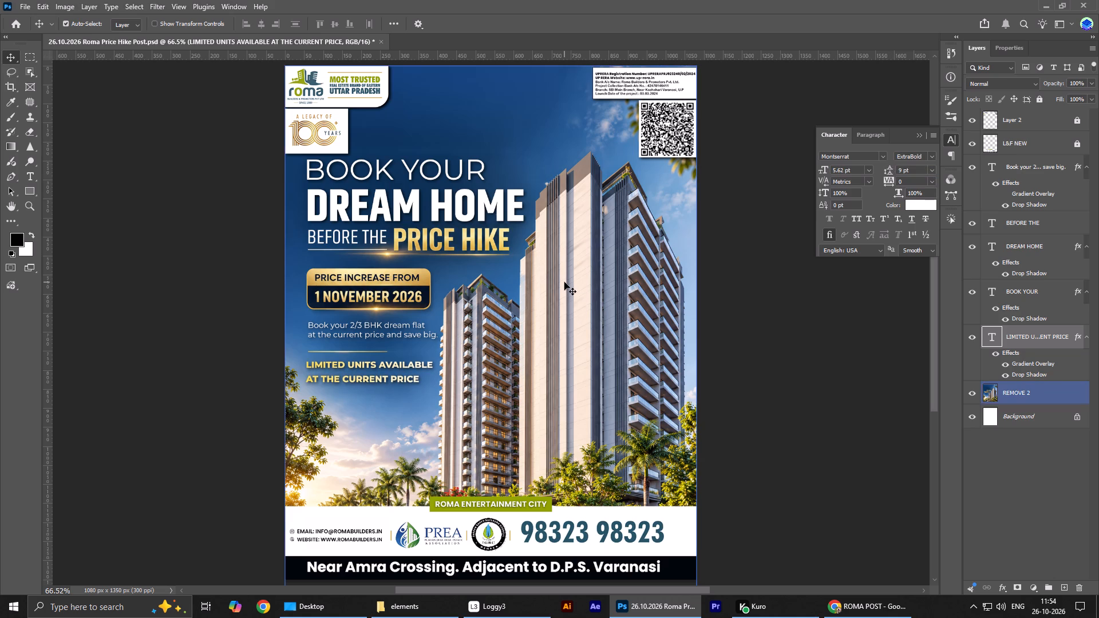
{"action": "key", "text": "Down"}
Switch to File Explorer and open the RATANDEEP 26-10-2026 PHOTOS JEWELLERY folder in the Vaibhav shared drive on Google Drive.
{"action": "left_click", "coordinate": [429, 604]}
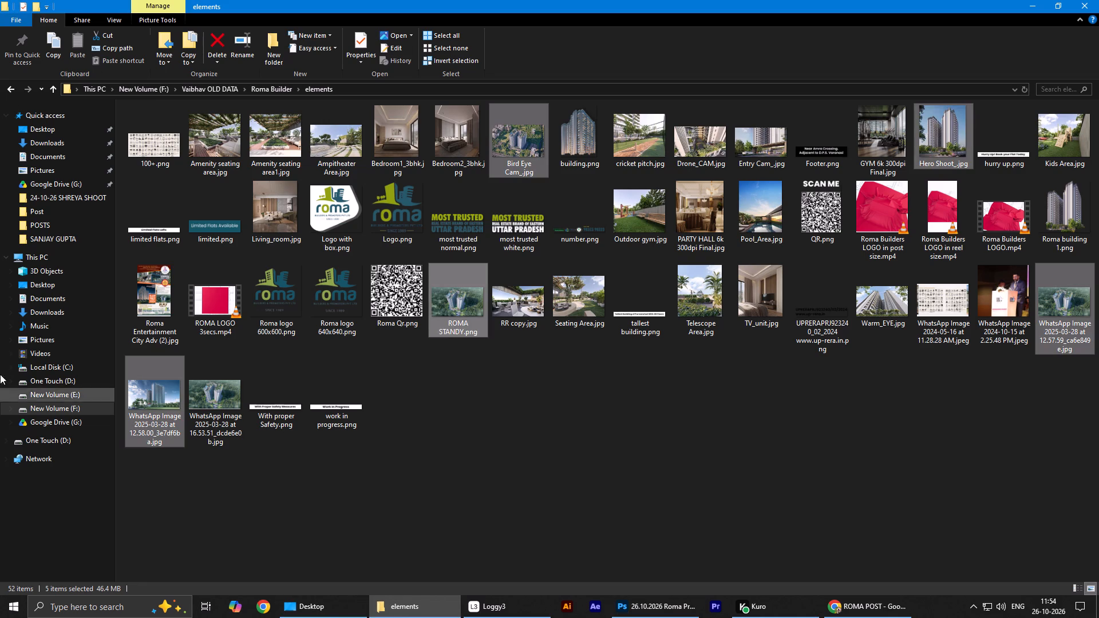
{"action": "left_click", "coordinate": [57, 429]}
{"action": "left_click", "coordinate": [66, 426]}
{"action": "double_click", "coordinate": [370, 127]}
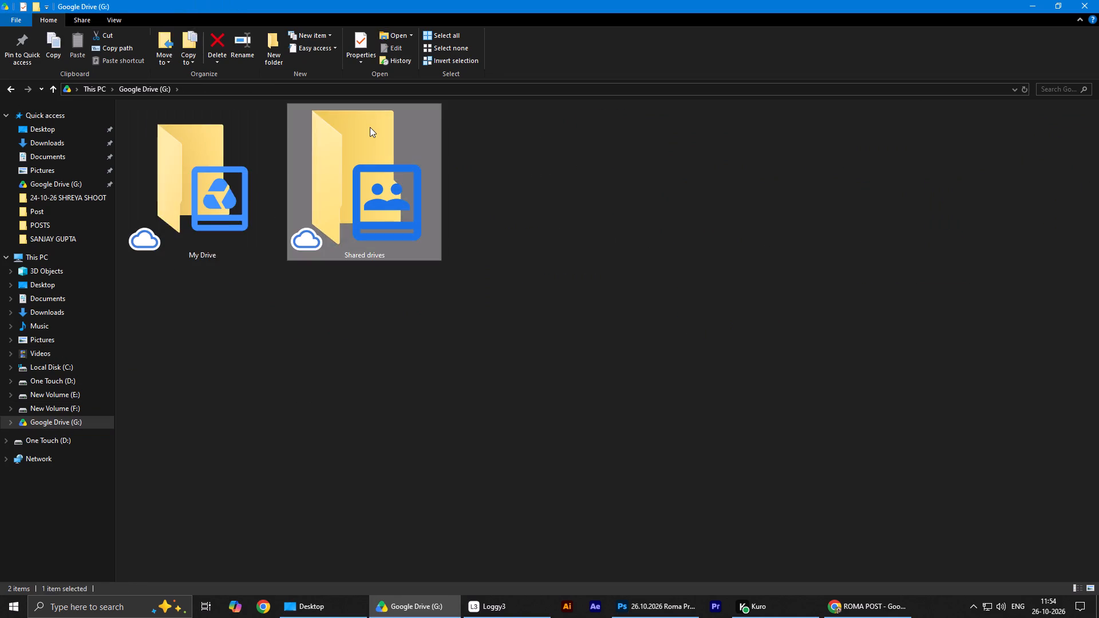
{"action": "left_click", "coordinate": [228, 196]}
{"action": "double_click", "coordinate": [221, 196]}
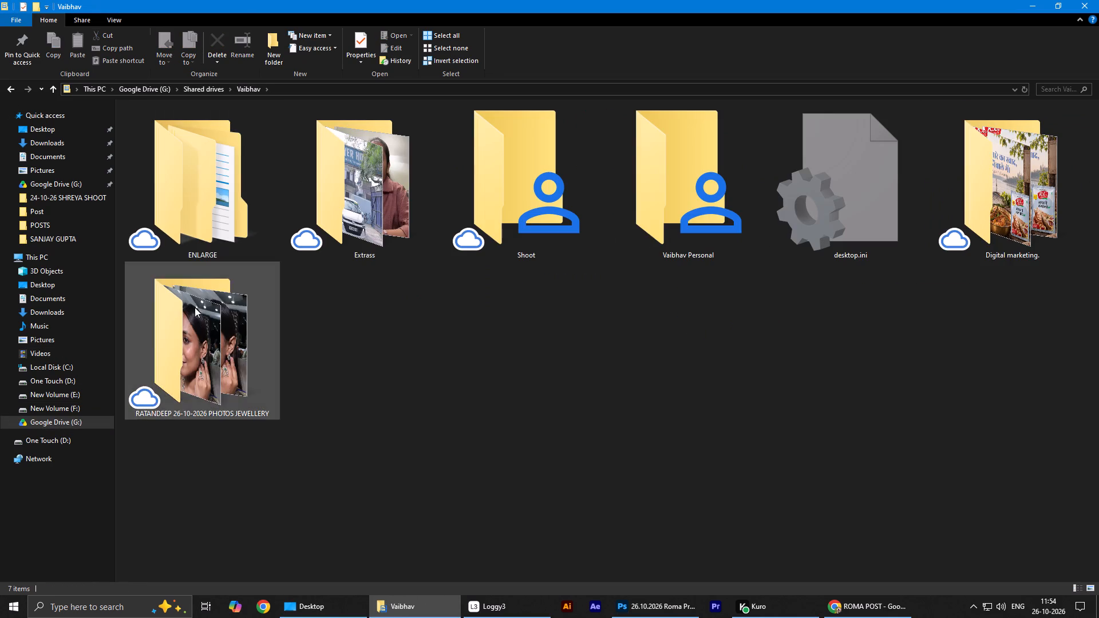
{"action": "double_click", "coordinate": [181, 367]}
Look through the jewellery photo thumbnails and refresh the folder listing three times.
{"action": "scroll", "coordinate": [618, 522], "scroll_direction": "down", "scroll_amount": 10}
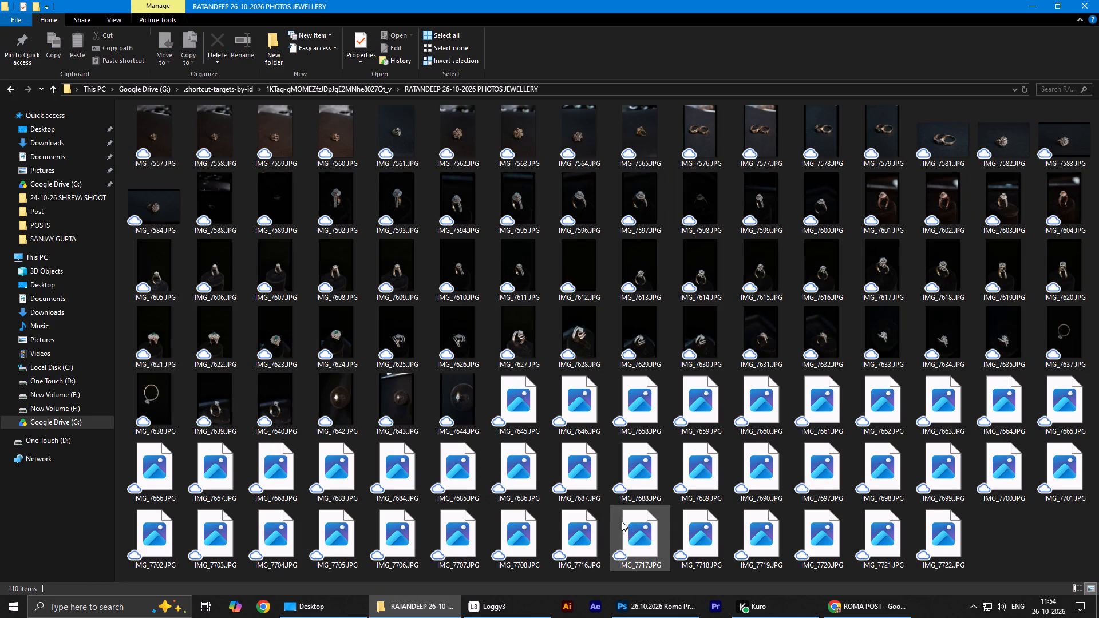
{"action": "scroll", "coordinate": [622, 521], "scroll_direction": "down", "scroll_amount": 2}
{"action": "scroll", "coordinate": [974, 494], "scroll_direction": "up", "scroll_amount": 11}
{"action": "scroll", "coordinate": [901, 495], "scroll_direction": "up", "scroll_amount": 4}
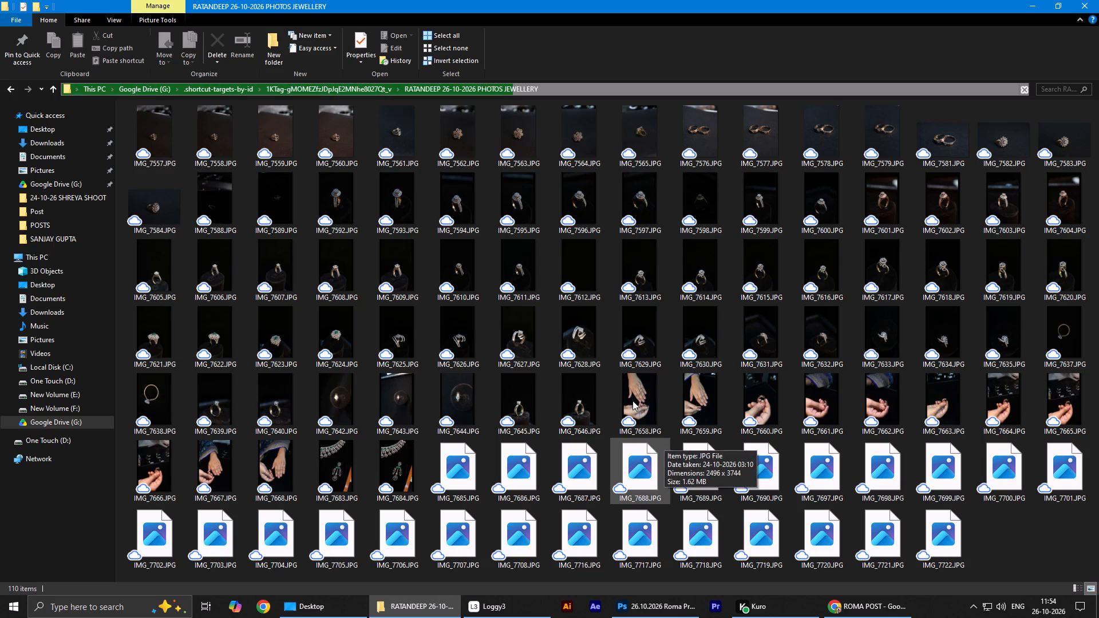
{"action": "right_click", "coordinate": [998, 516]}
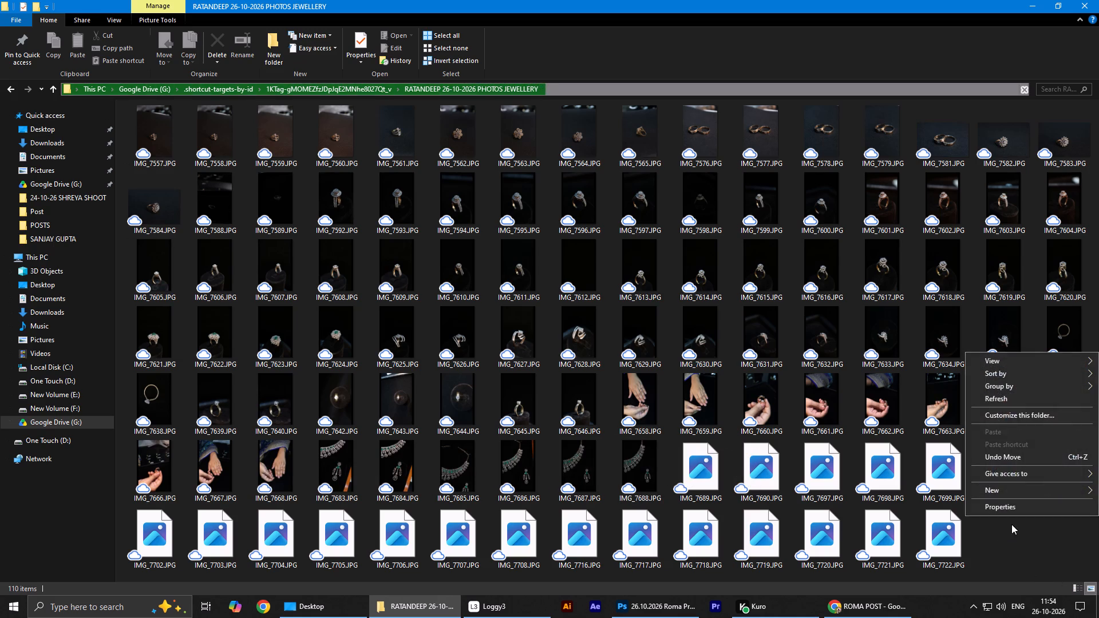
{"action": "left_click", "coordinate": [1007, 405]}
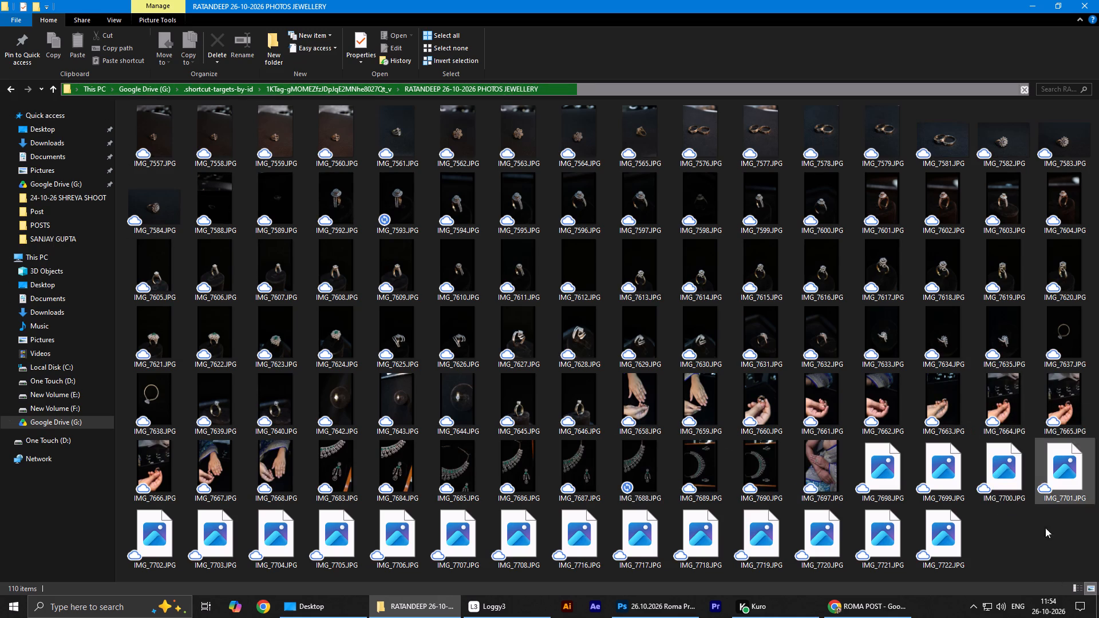
{"action": "right_click", "coordinate": [1028, 537]}
{"action": "left_click", "coordinate": [1011, 414]}
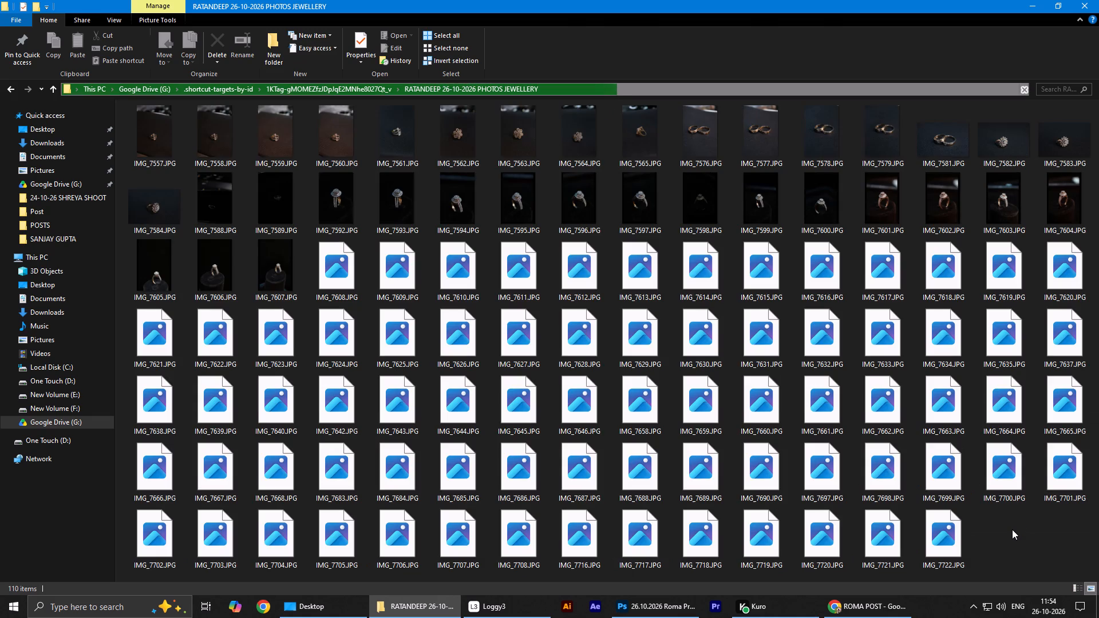
{"action": "right_click", "coordinate": [1012, 529]}
{"action": "left_click", "coordinate": [1009, 414]}
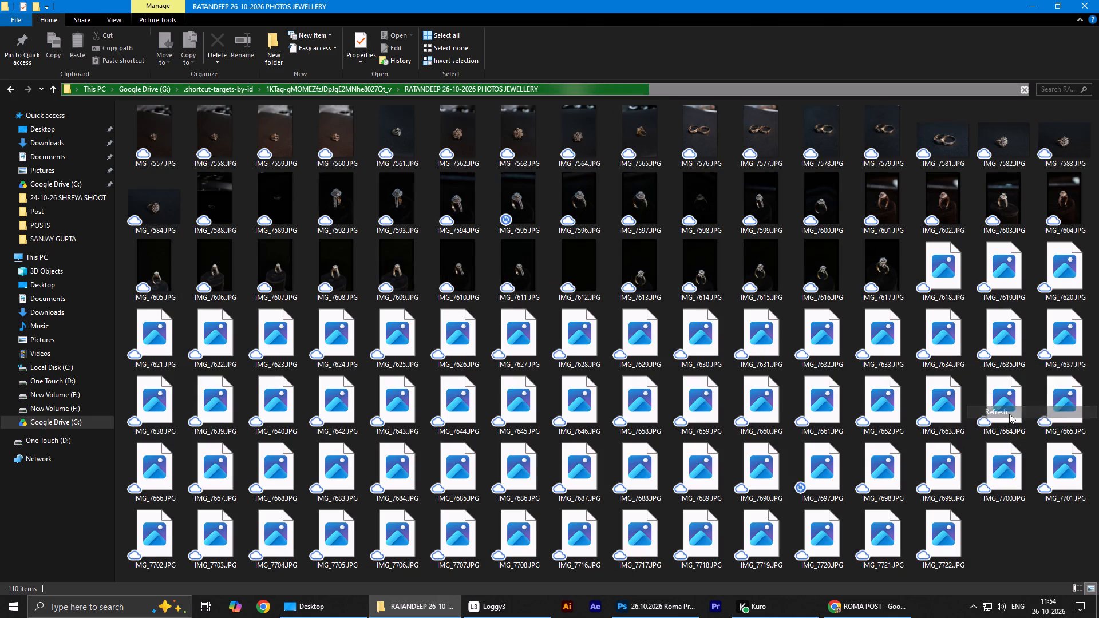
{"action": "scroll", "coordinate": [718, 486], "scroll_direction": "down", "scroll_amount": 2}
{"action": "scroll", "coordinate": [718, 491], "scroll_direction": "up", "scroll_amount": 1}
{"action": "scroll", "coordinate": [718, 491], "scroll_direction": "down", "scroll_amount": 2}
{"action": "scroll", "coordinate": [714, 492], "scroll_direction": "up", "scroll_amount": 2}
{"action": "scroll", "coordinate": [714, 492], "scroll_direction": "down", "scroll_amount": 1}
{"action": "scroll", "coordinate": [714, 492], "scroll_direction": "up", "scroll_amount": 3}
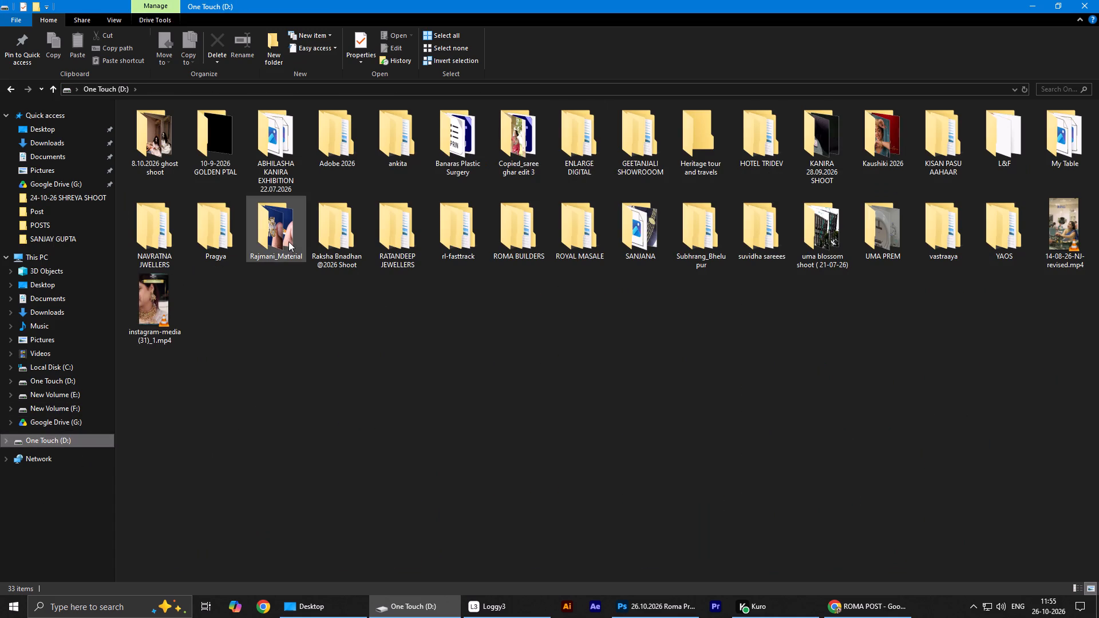
{"action": "double_click", "coordinate": [374, 240]}
{"action": "double_click", "coordinate": [239, 119]}
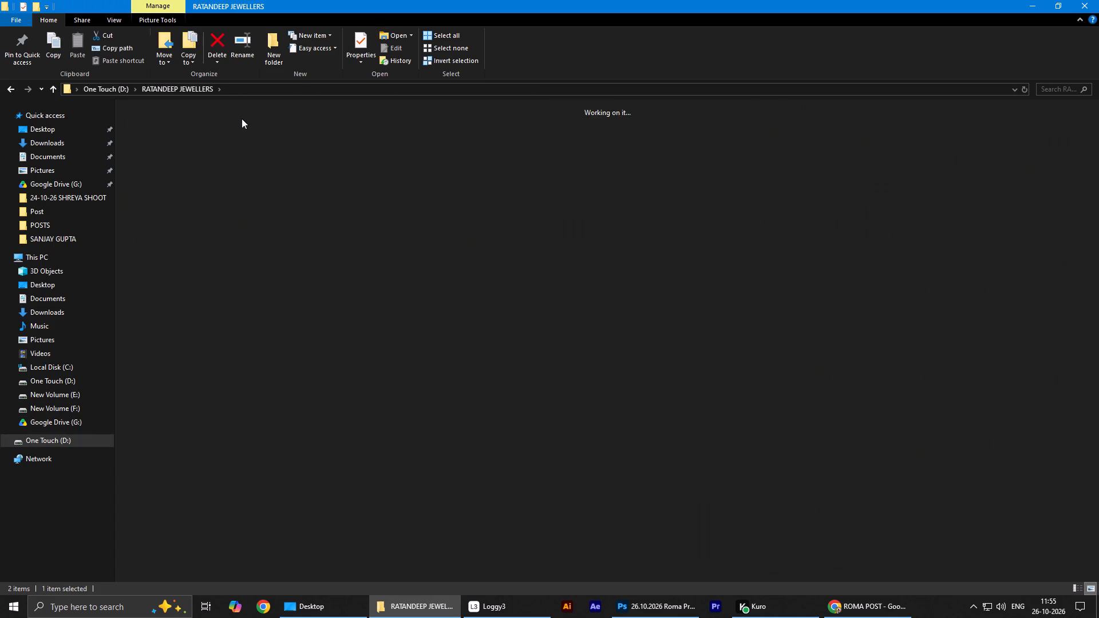
Look through the photo and video thumbnails in the SHREYA SHOOT folder, including the ring clips MVI_7572 to MVI_7585.
{"action": "scroll", "coordinate": [737, 436], "scroll_direction": "up", "scroll_amount": 5, "text": "ctrl"}
{"action": "scroll", "coordinate": [737, 436], "scroll_direction": "down", "scroll_amount": 3, "text": "ctrl"}
{"action": "scroll", "coordinate": [737, 436], "scroll_direction": "down", "scroll_amount": 5}
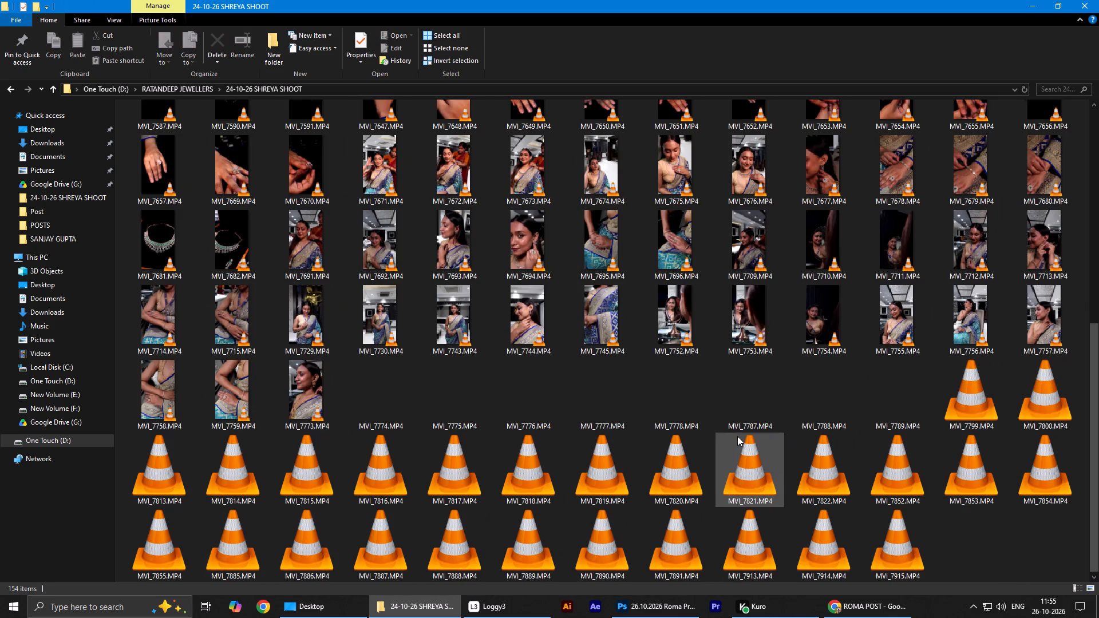
{"action": "scroll", "coordinate": [737, 436], "scroll_direction": "down", "scroll_amount": 6}
{"action": "scroll", "coordinate": [634, 251], "scroll_direction": "up", "scroll_amount": 2}
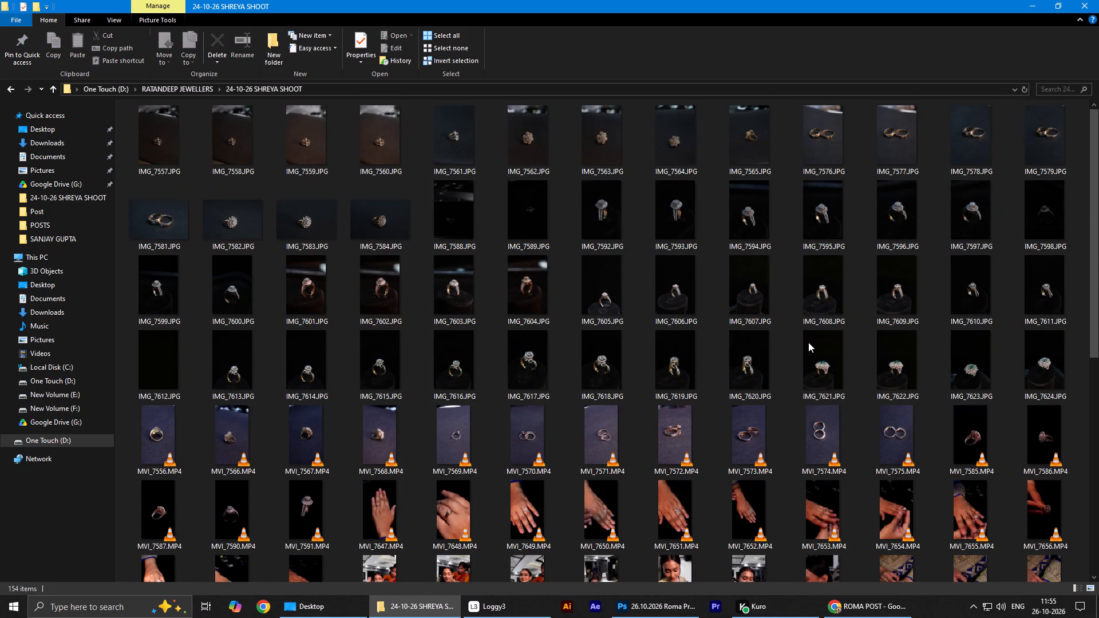
{"action": "scroll", "coordinate": [808, 342], "scroll_direction": "down", "scroll_amount": 1}
{"action": "left_click", "coordinate": [885, 254]}
{"action": "left_click", "coordinate": [809, 253]}
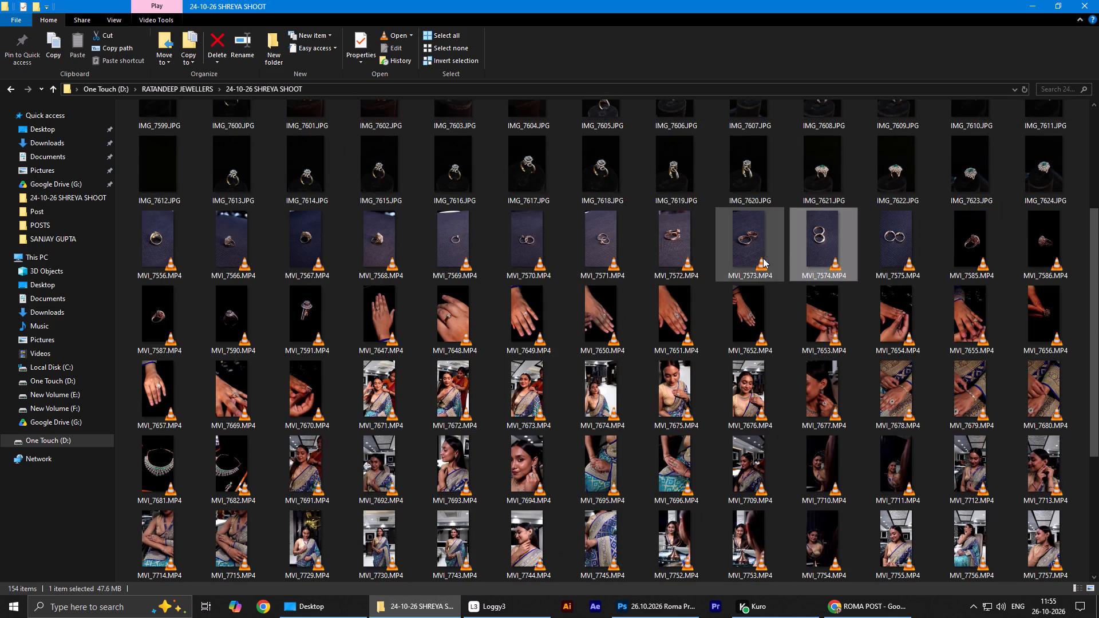
{"action": "left_click", "coordinate": [759, 258]}
{"action": "left_click", "coordinate": [655, 255]}
{"action": "left_click", "coordinate": [985, 252]}
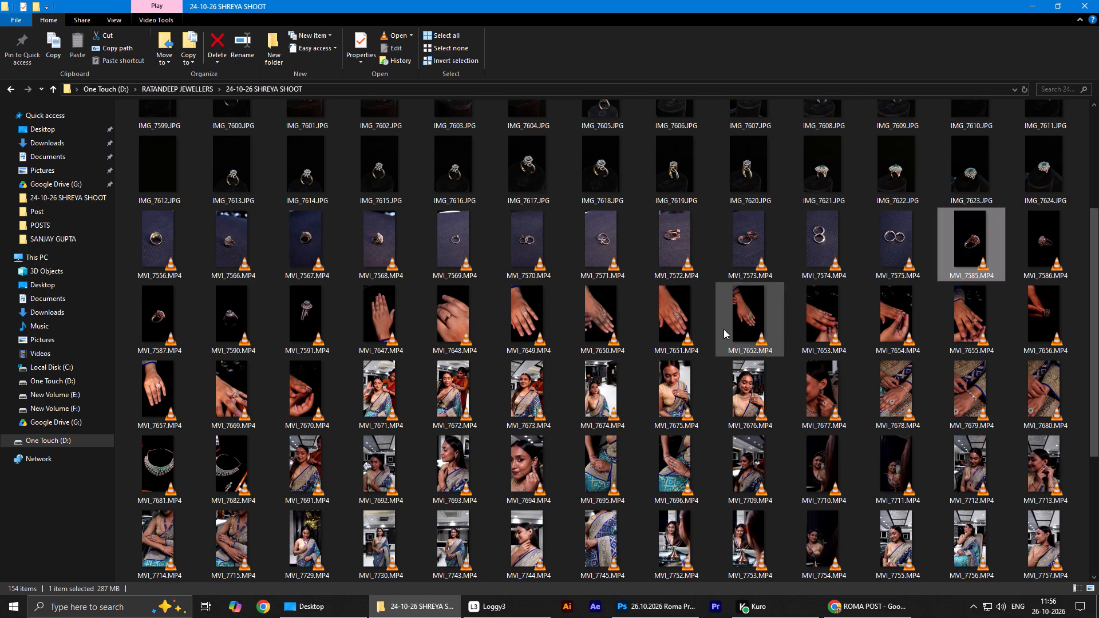
{"action": "scroll", "coordinate": [736, 396], "scroll_direction": "down", "scroll_amount": 2}
{"action": "scroll", "coordinate": [849, 341], "scroll_direction": "up", "scroll_amount": 1}
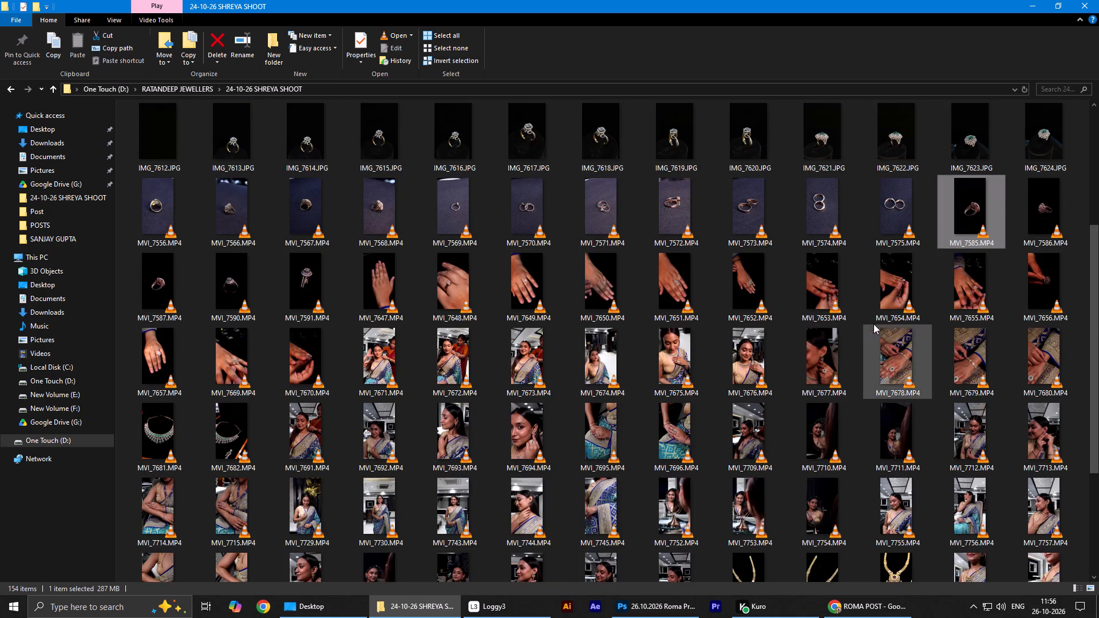
{"action": "scroll", "coordinate": [914, 387], "scroll_direction": "down", "scroll_amount": 3}
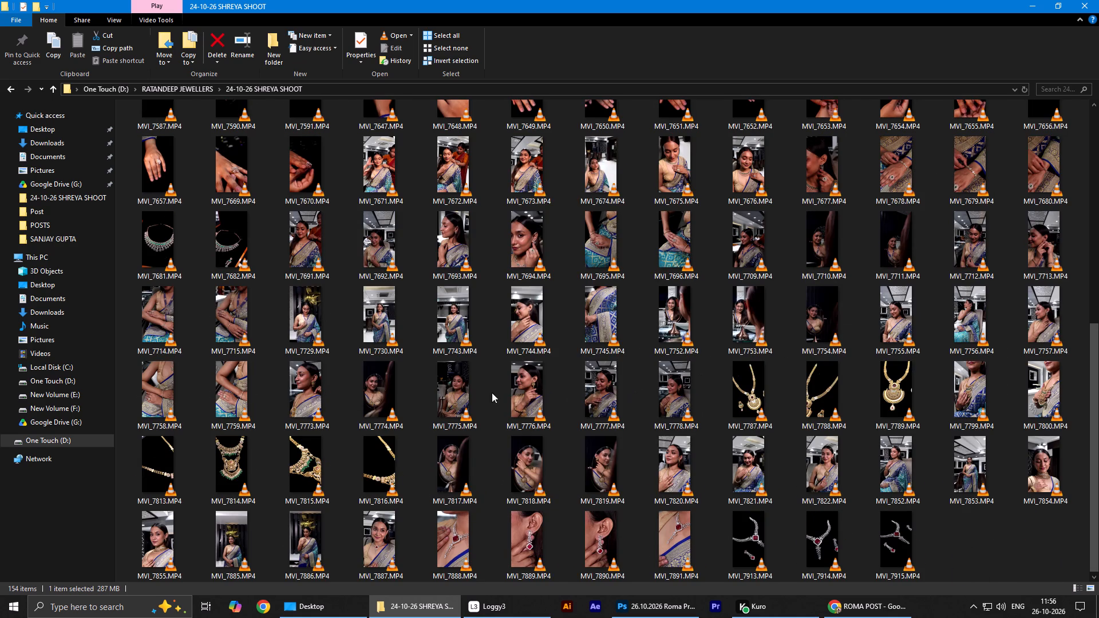